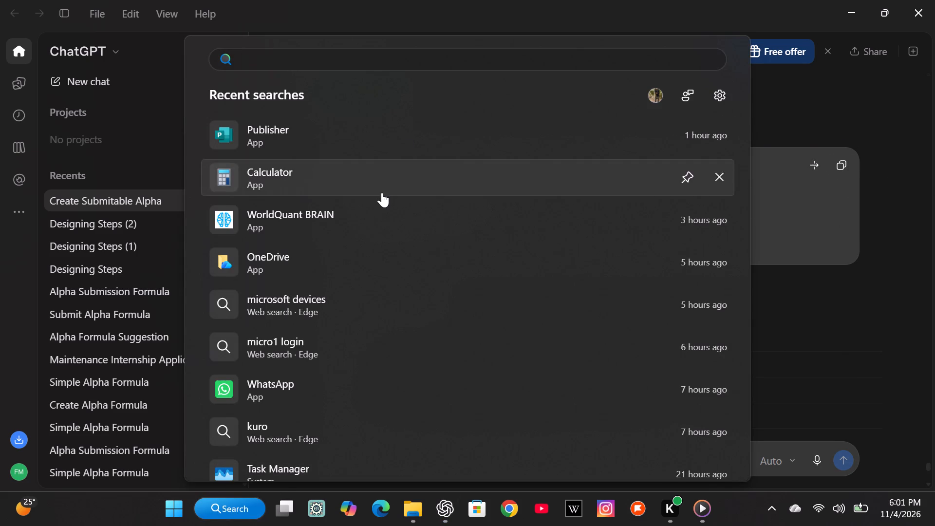
double_click(365, 233)
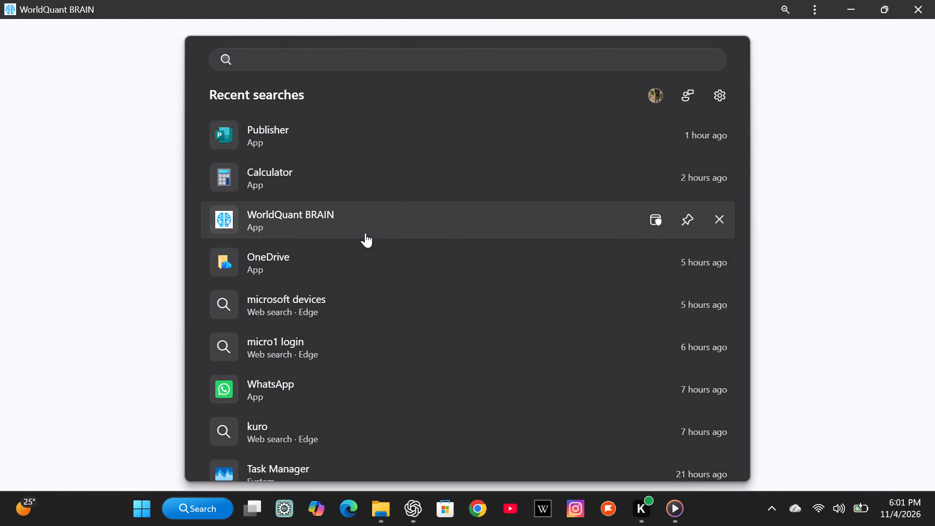
left_click(690, 216)
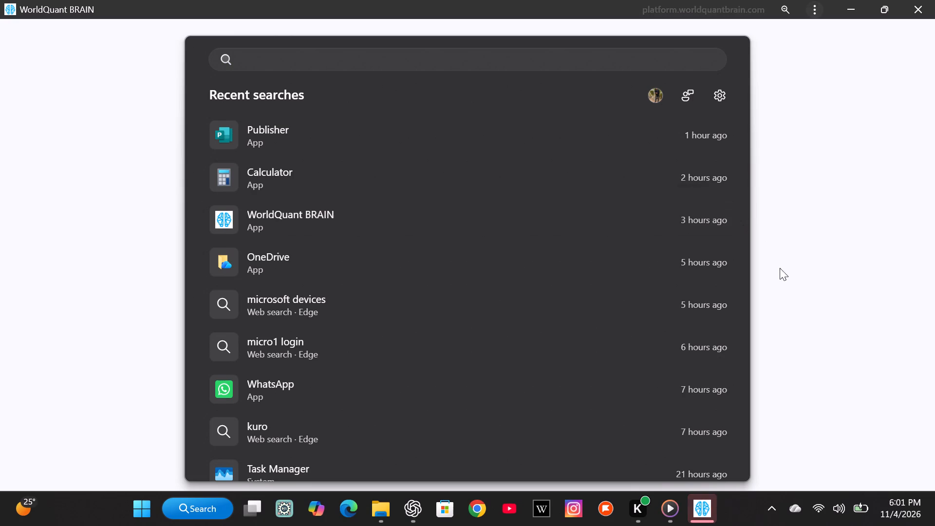
left_click(698, 513)
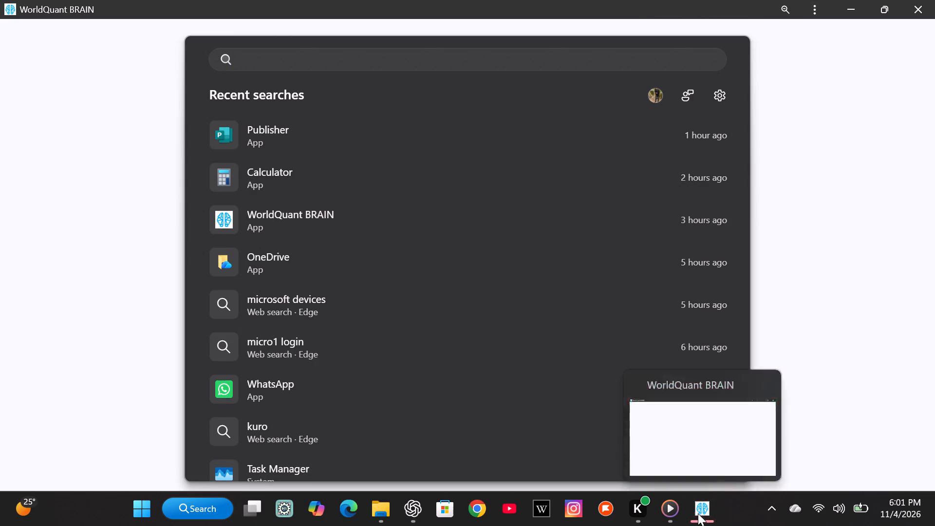
left_click(698, 513)
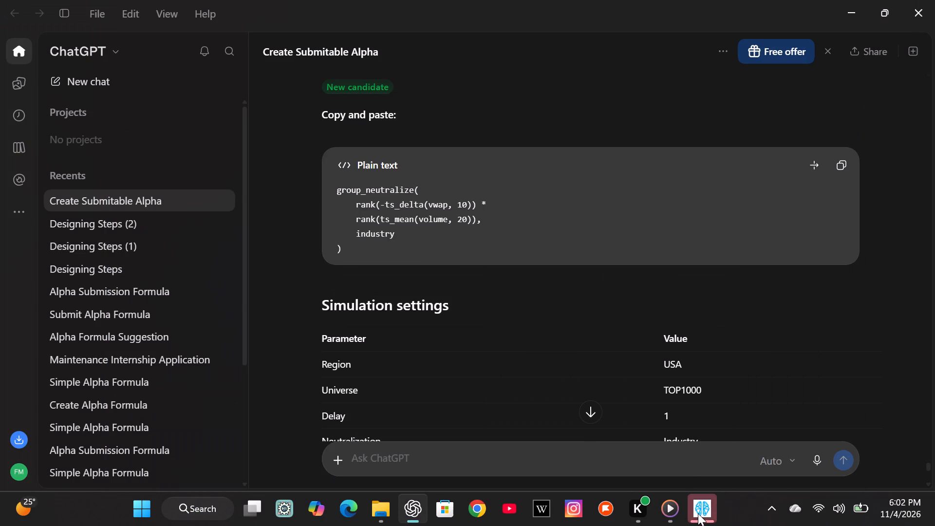
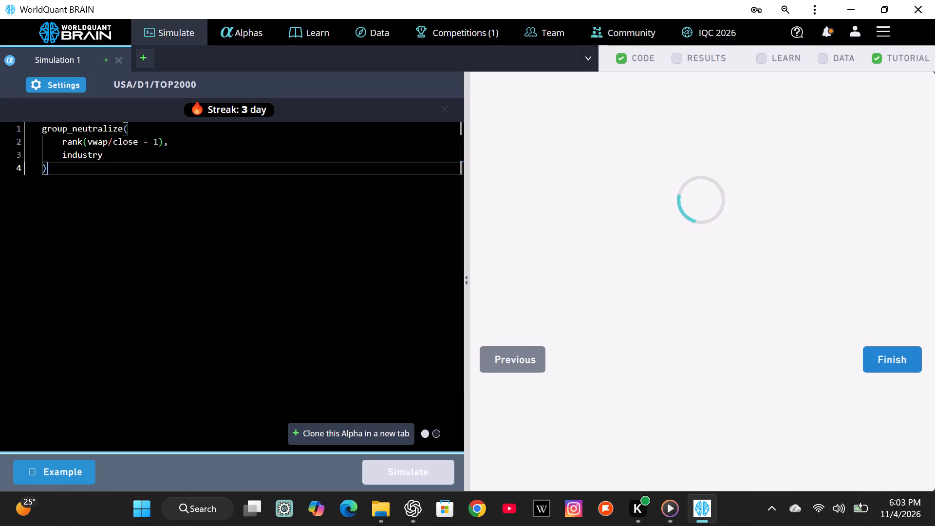
Replace the old rank(vwap/close - 1) code in Simulation 1 with the copied Volume-Weighted Mean Reversion alpha.
key("BackSpace")
key("BackSpace")
key("BackSpace")
key("BackSpace")
key("BackSpace")
key("BackSpace")
key("BackSpace")
key("BackSpace")
key("BackSpace")
key("BackSpace")
key("BackSpace")
key("BackSpace")
key("BackSpace")
key("BackSpace")
key("BackSpace")
key("BackSpace")
key("BackSpace")
key("BackSpace")
key("BackSpace")
key("BackSpace")
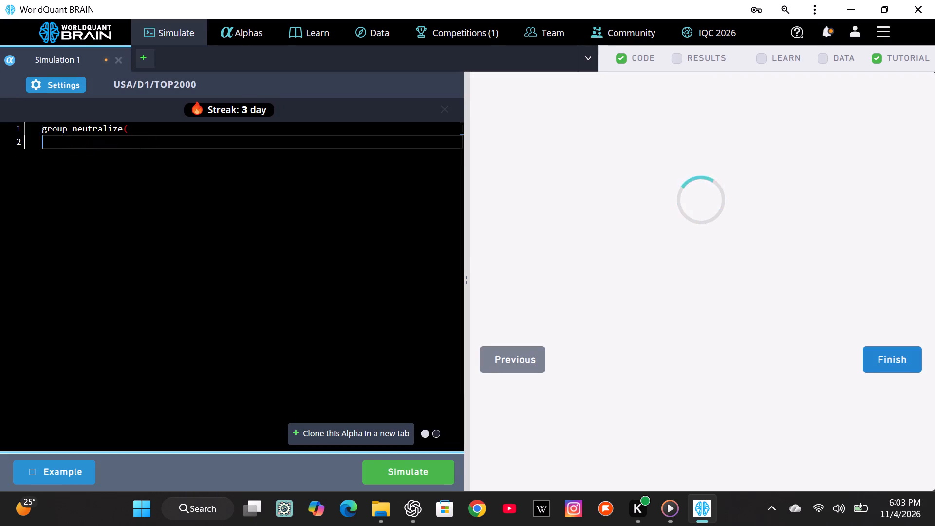
key("ctrl+v")
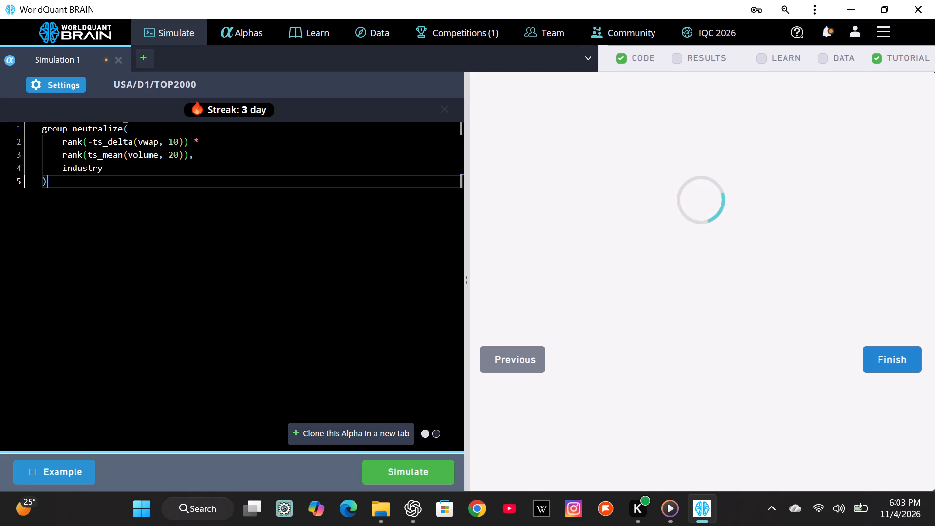
Open the Simulation 1 settings and apply them without changes.
left_click(72, 85)
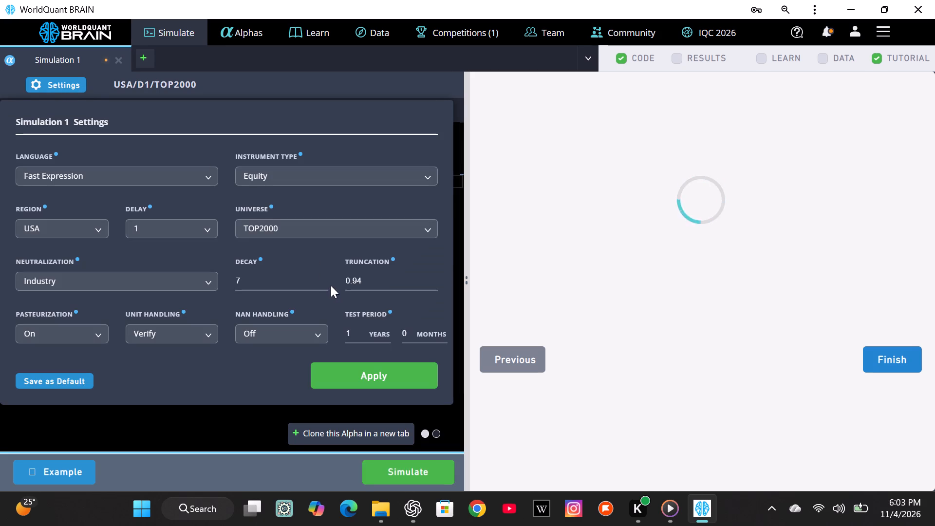
left_click(368, 378)
Go to the end of the milestone tutorial page and finish the tutorial.
scroll(654, 378, "down", 7)
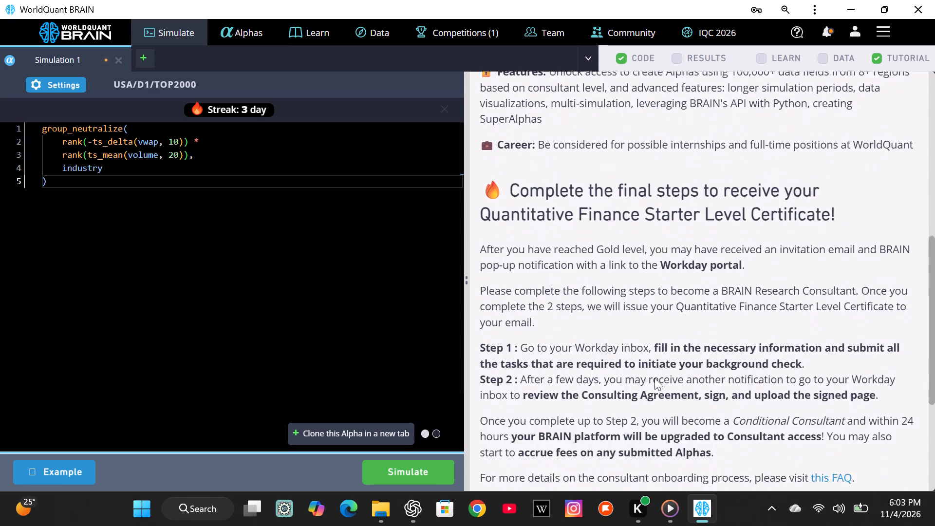
scroll(654, 378, "down", 5)
left_click(888, 336)
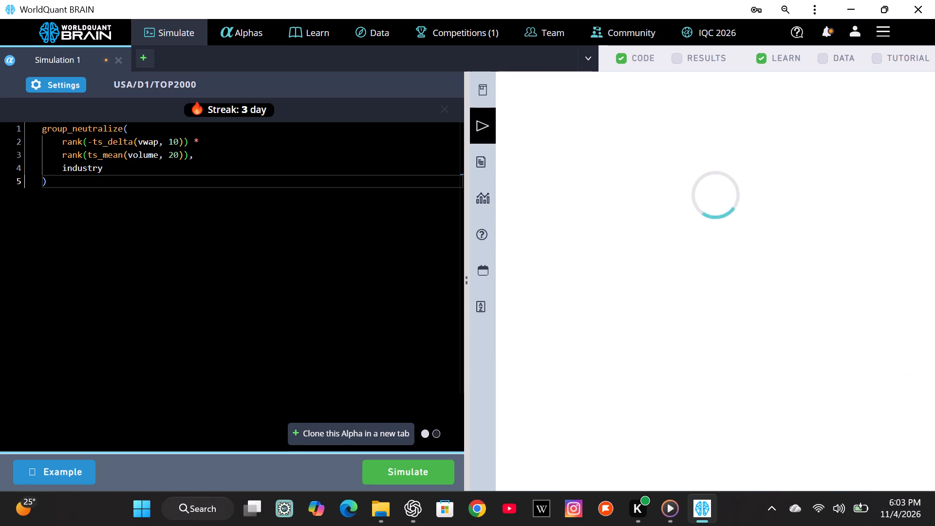
Run the simulation of the Volume-Weighted Mean Reversion alpha.
left_click(422, 473)
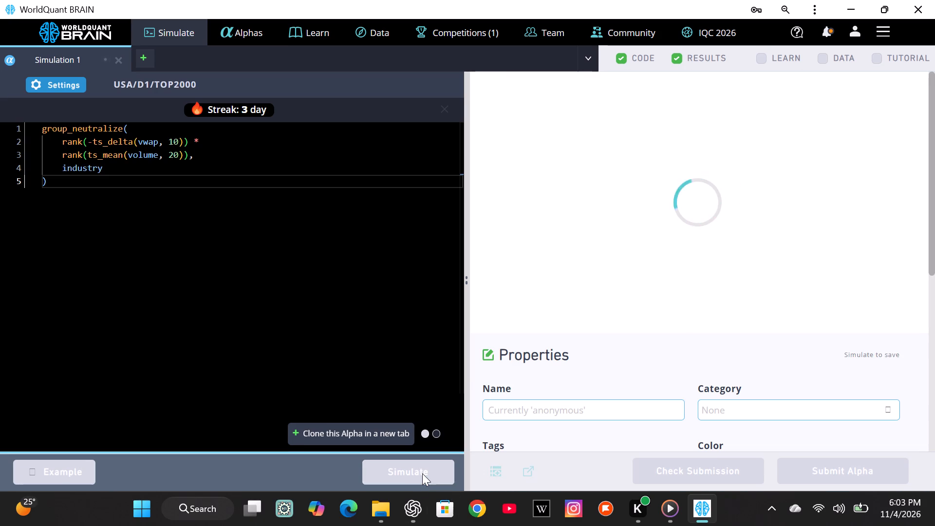
Switch to Media Player and skip to the next song.
left_click(665, 513)
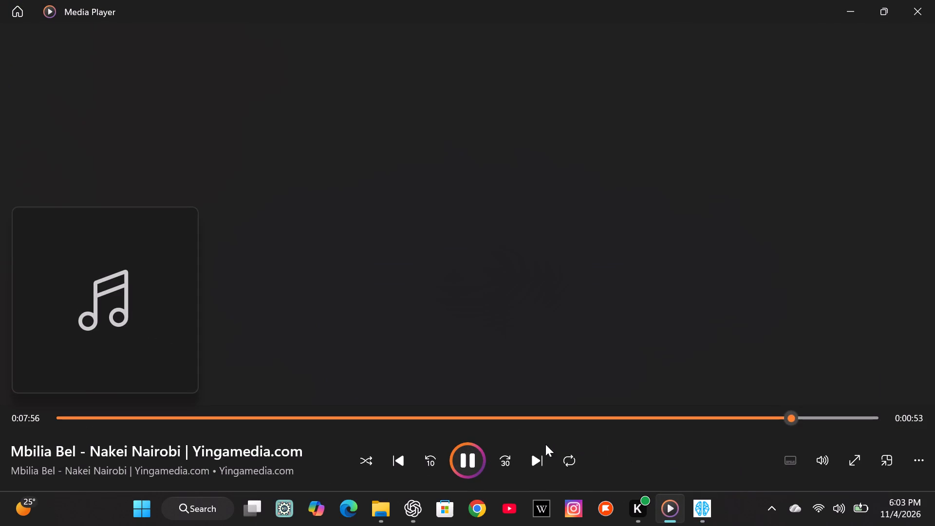
left_click(530, 469)
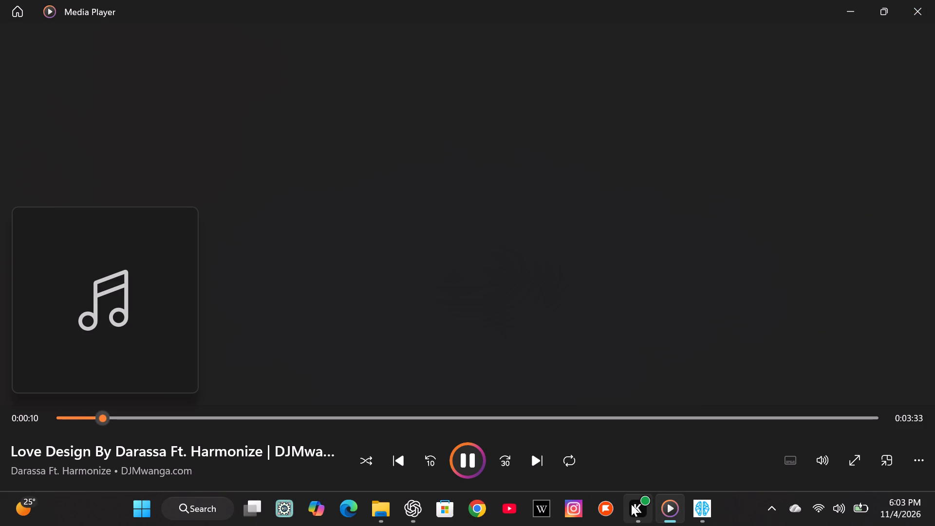
Return to WorldQuant BRAIN and copy the whole IS Summary, including the aggregate data and the yearly table.
left_click(697, 516)
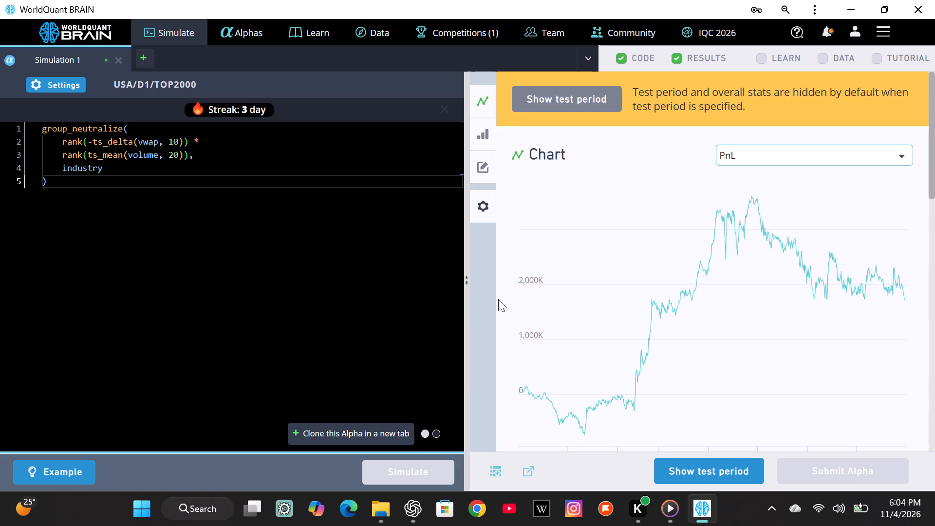
scroll(573, 314, "down", 2)
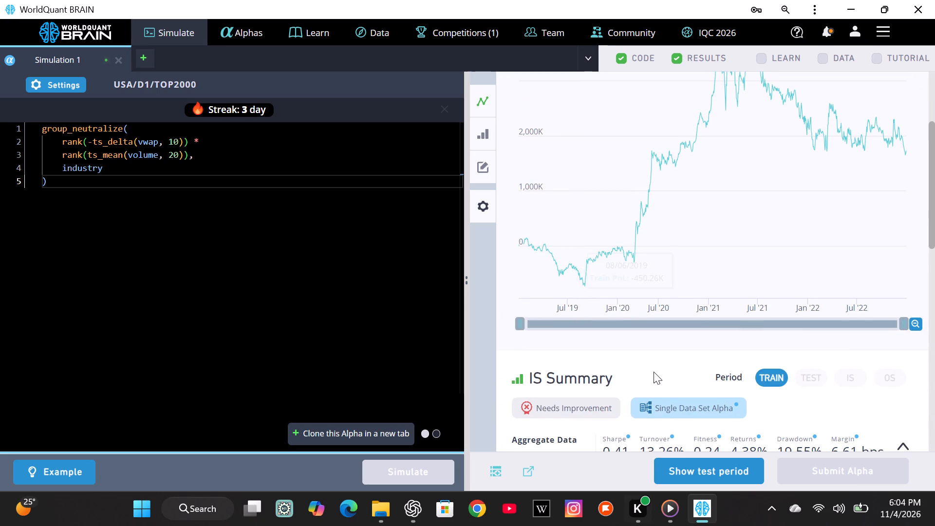
scroll(654, 372, "down", 5)
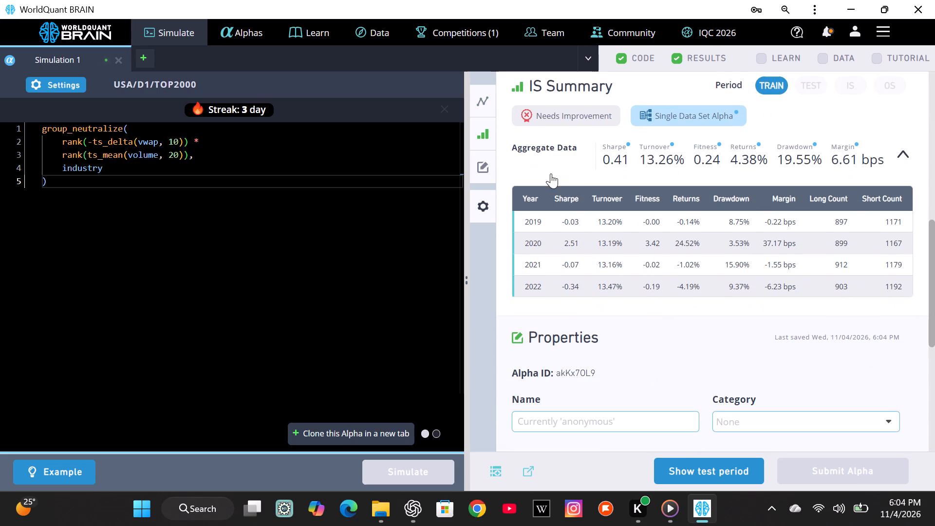
left_click_drag(524, 75, 801, 264)
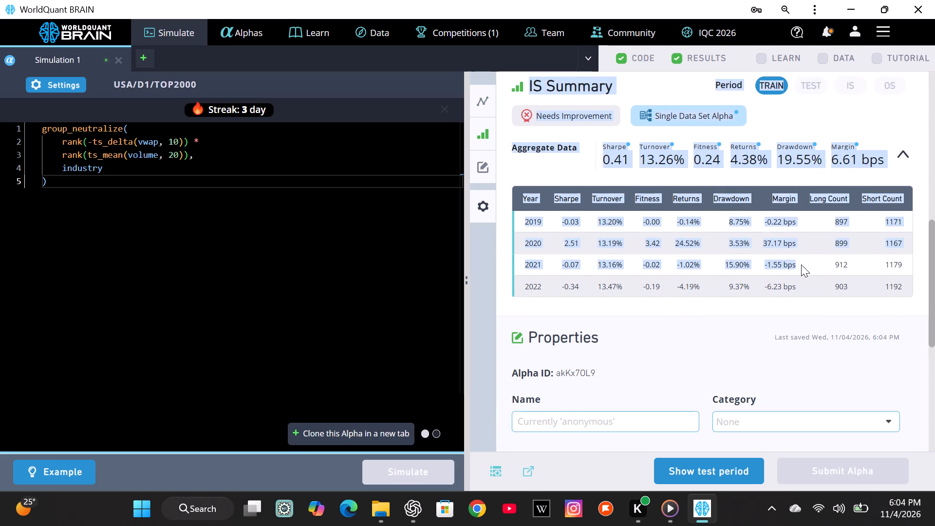
left_click_drag(801, 264, 841, 302)
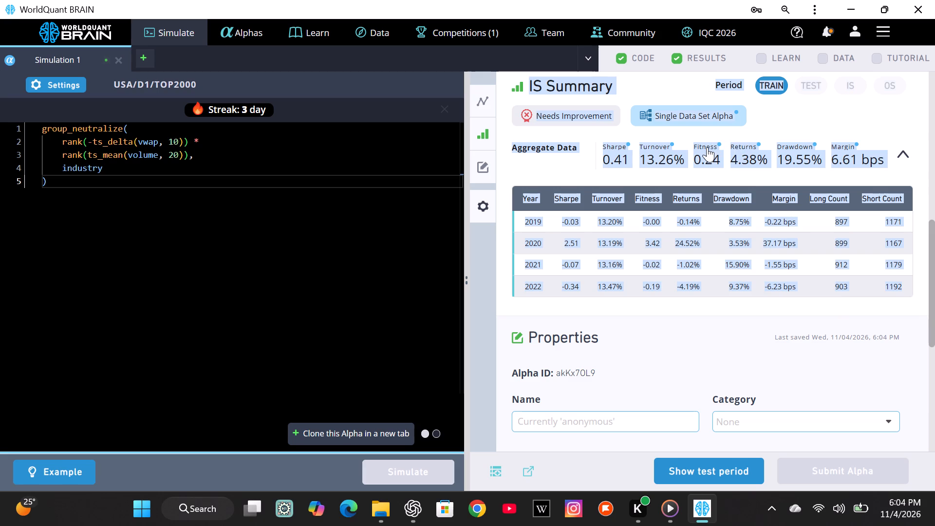
right_click(707, 147)
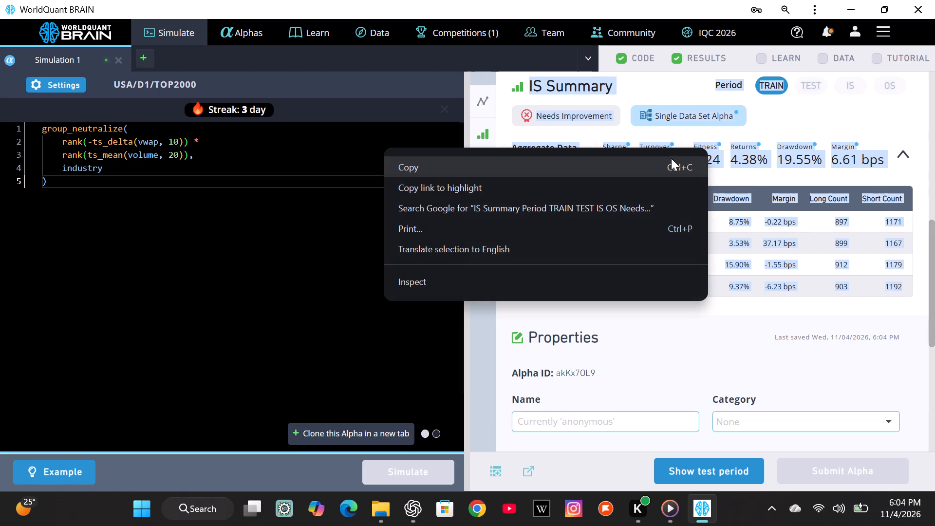
left_click(667, 161)
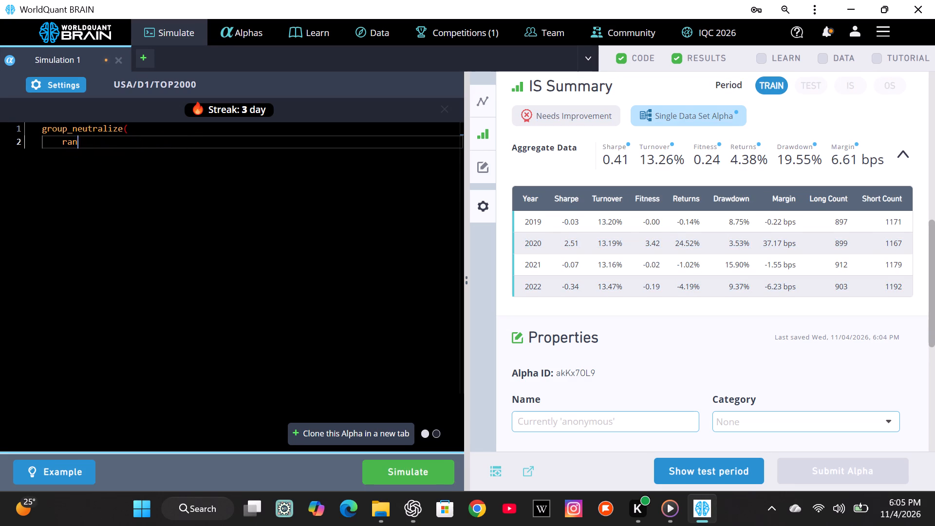
key("ctrl+v")
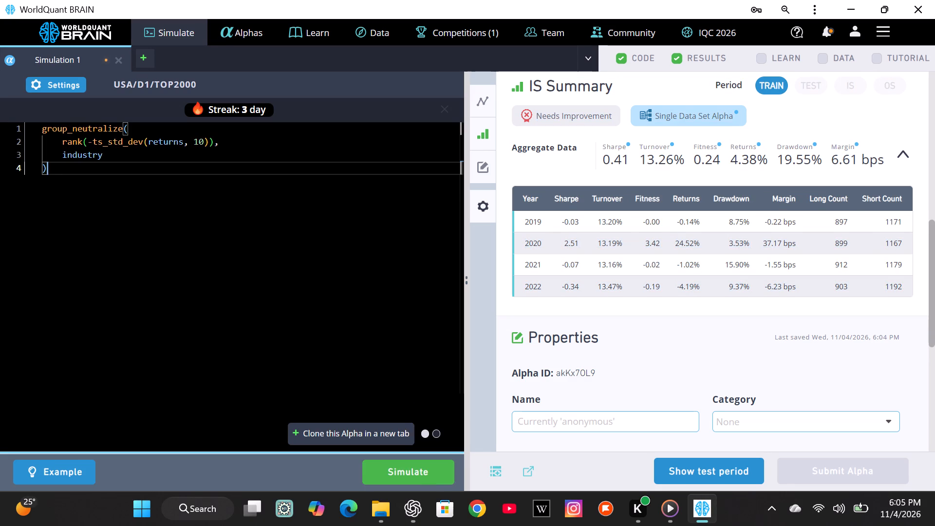
Set the decay to 0 in the Simulation 1 settings and apply them.
left_click(45, 91)
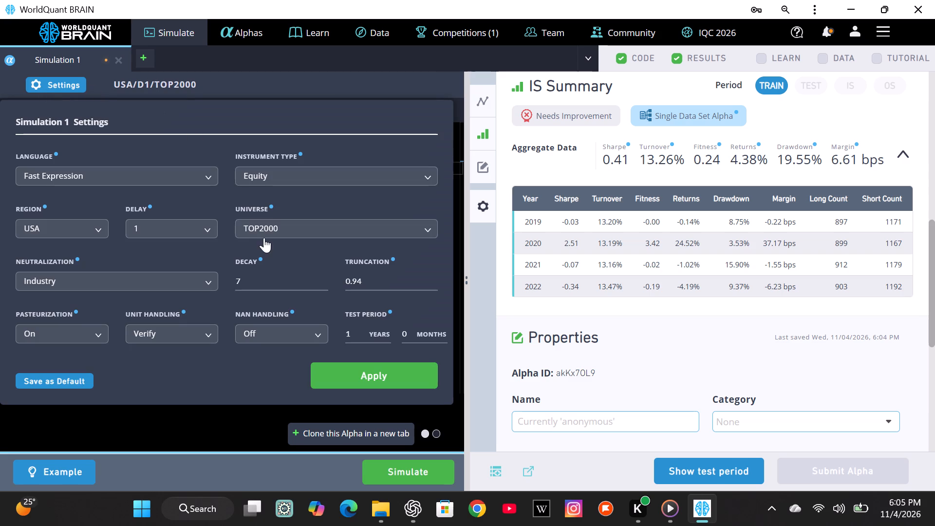
left_click(325, 284)
left_click(363, 378)
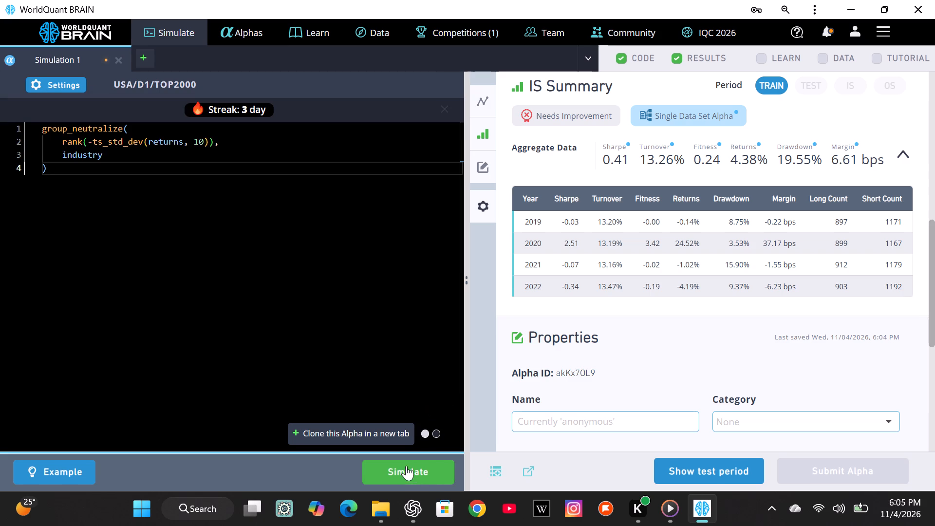
Run the simulation of the Short-term volatility reversal alpha.
left_click(406, 465)
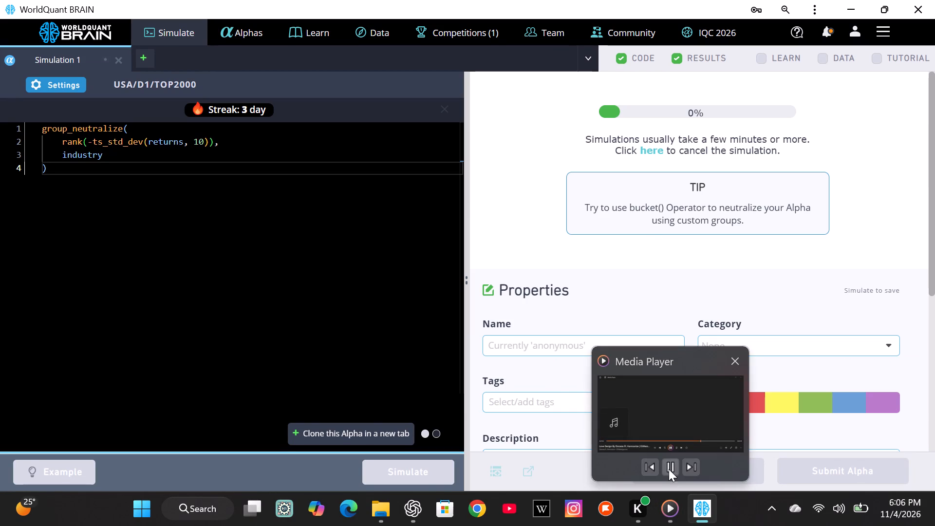
Skip to the next song in Media Player while staying in the simulation window.
left_click(690, 466)
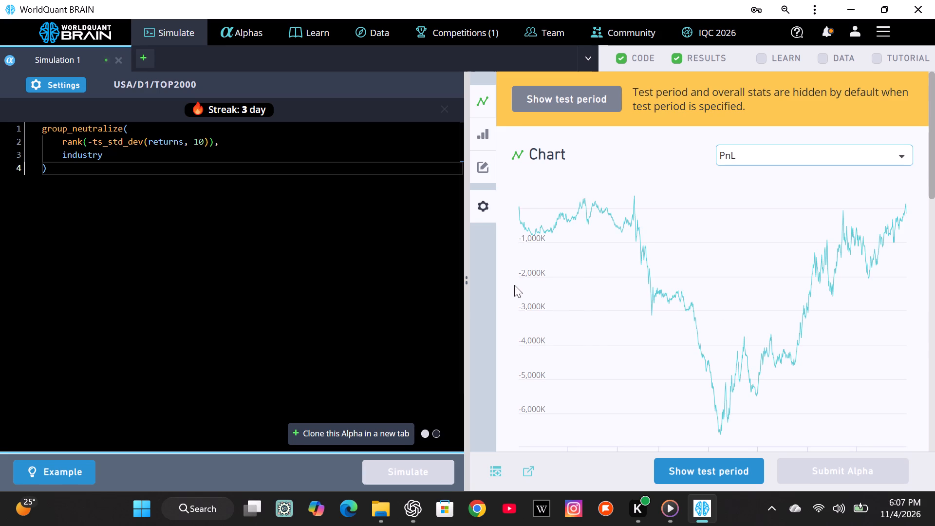
Copy the whole IS Summary, including the aggregate data and the yearly table, from the simulation results.
scroll(595, 322, "down", 7)
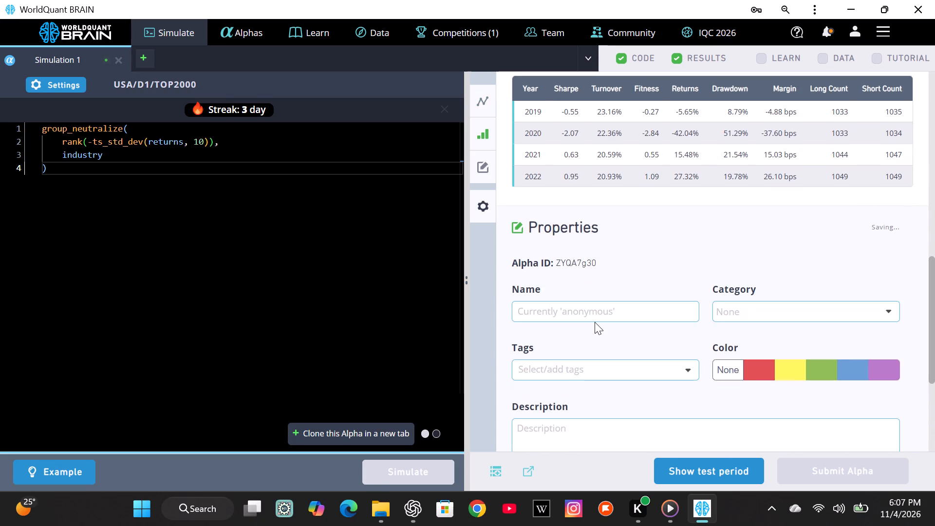
scroll(595, 322, "up", 3)
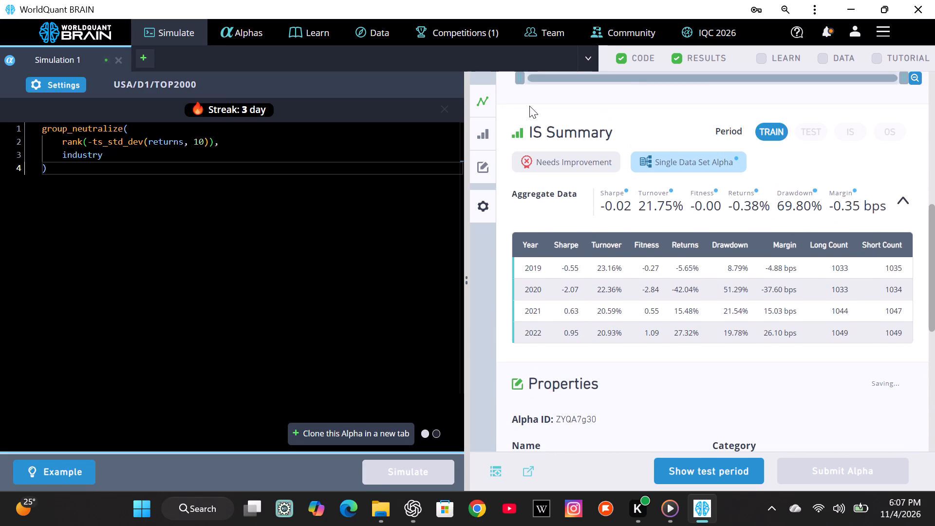
left_click_drag(528, 125, 656, 211)
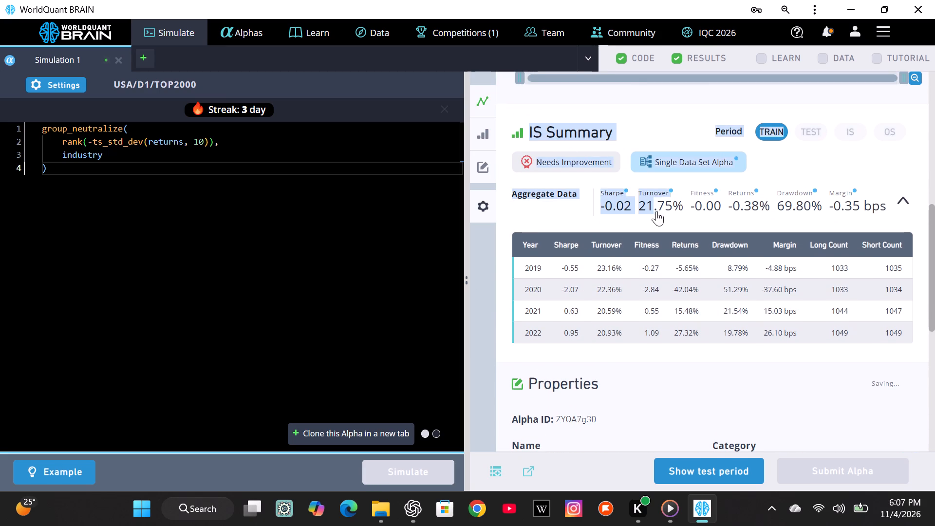
left_click_drag(656, 211, 795, 352)
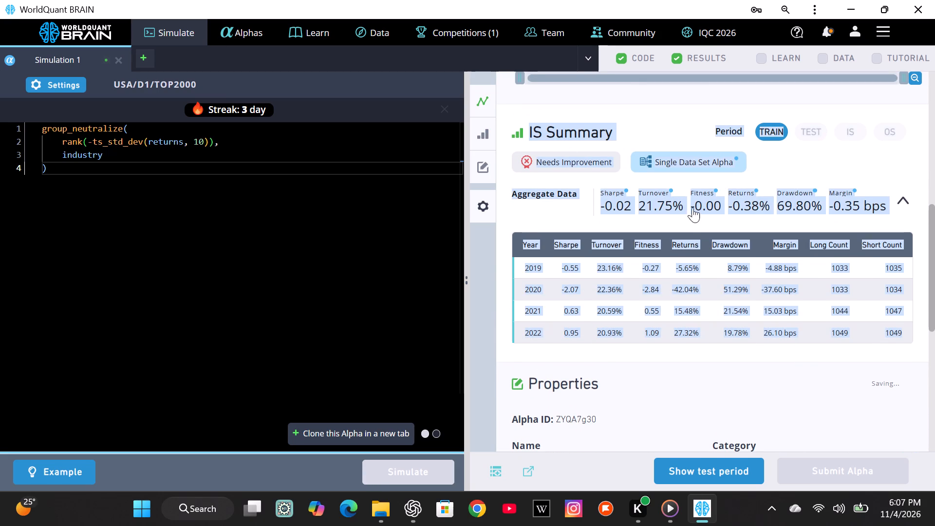
right_click(697, 200)
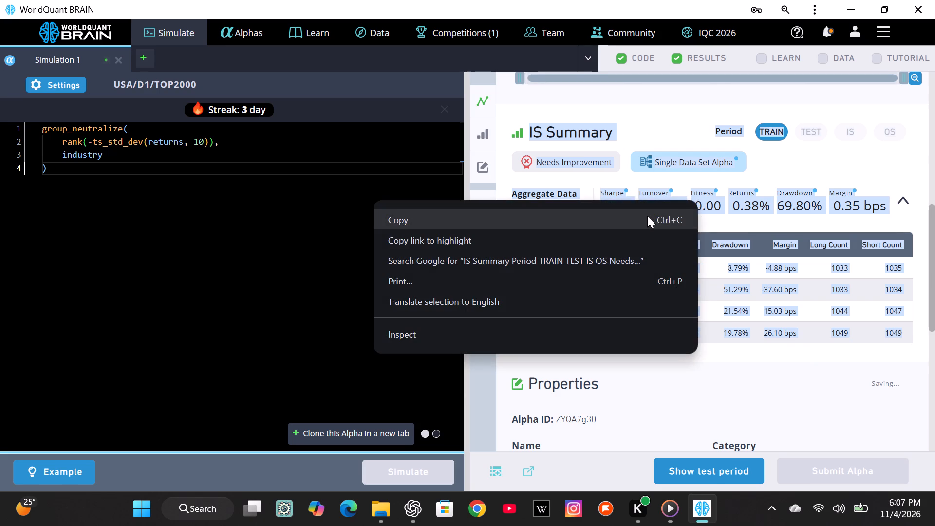
left_click(647, 216)
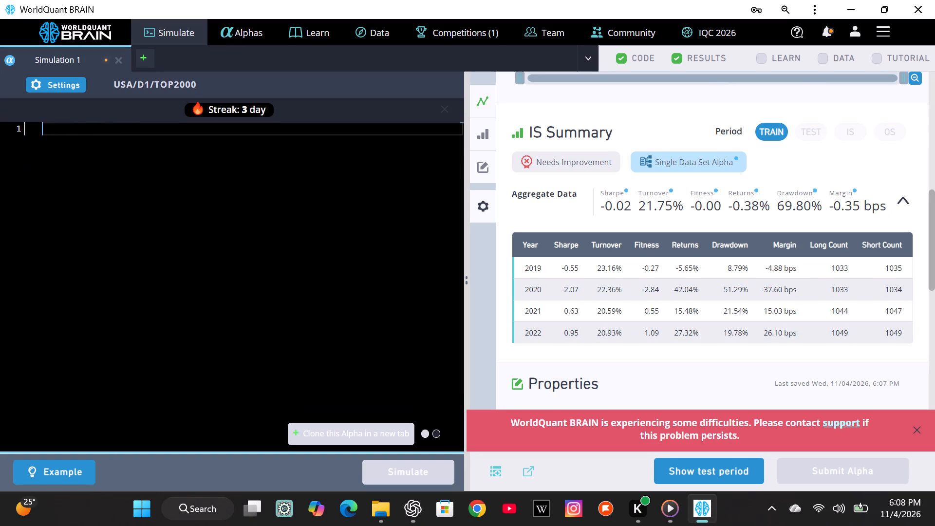
key("ctrl+v")
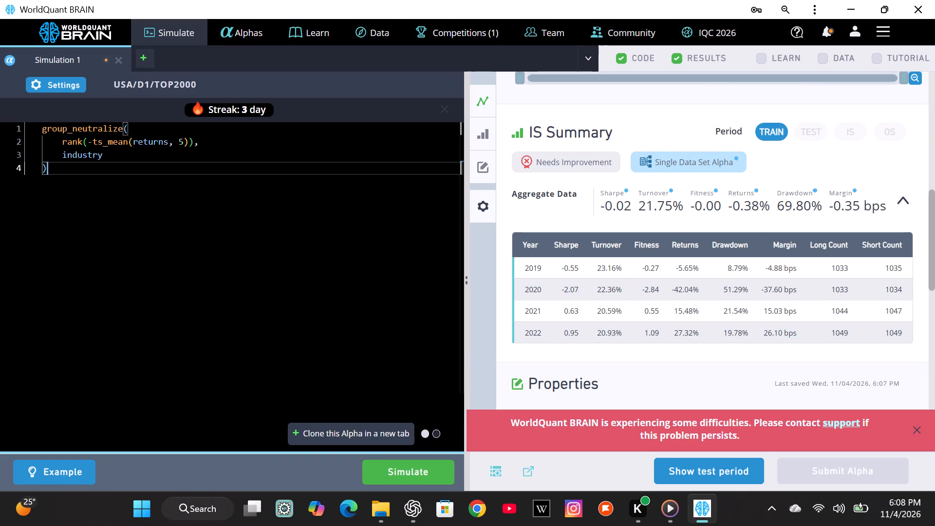
Run the simulation of the Smoothed price reversal alpha.
left_click(388, 472)
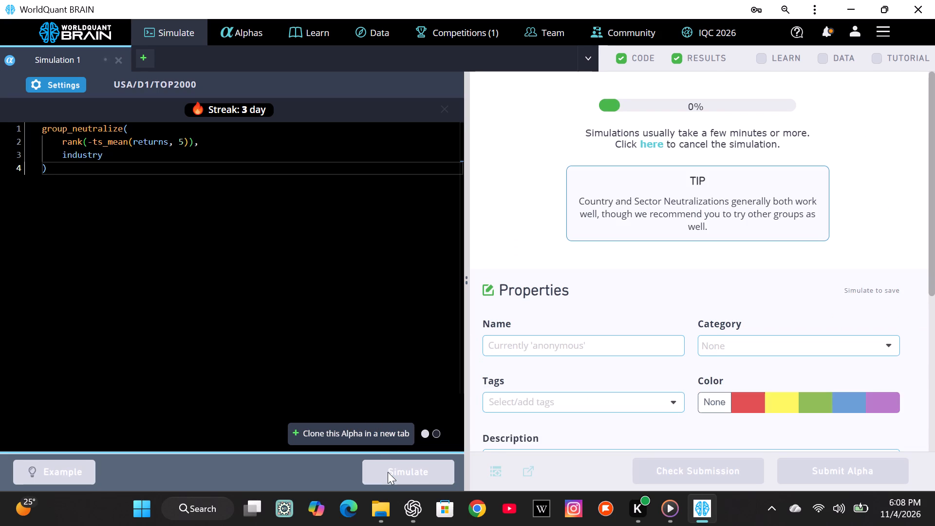
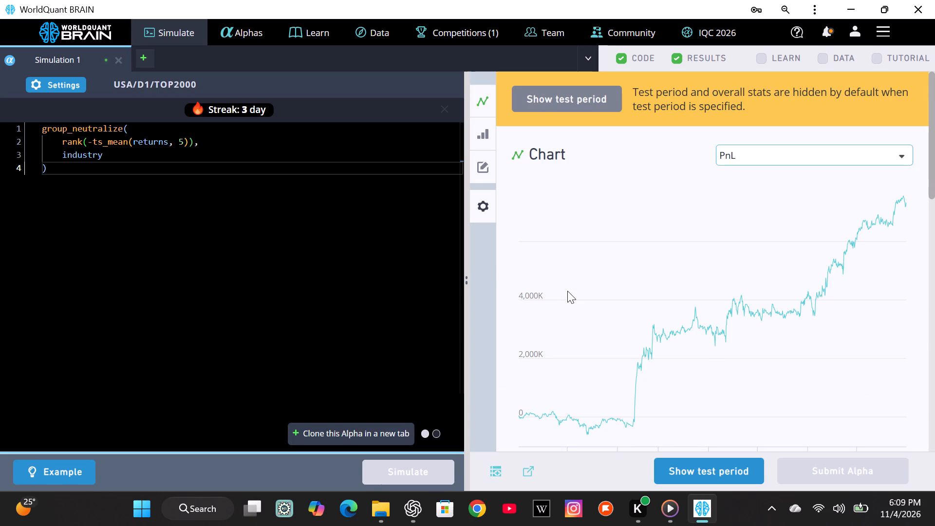
Copy the IS Summary of the Smoothed price reversal simulation, from its heading through the yearly table.
scroll(639, 326, "down", 2)
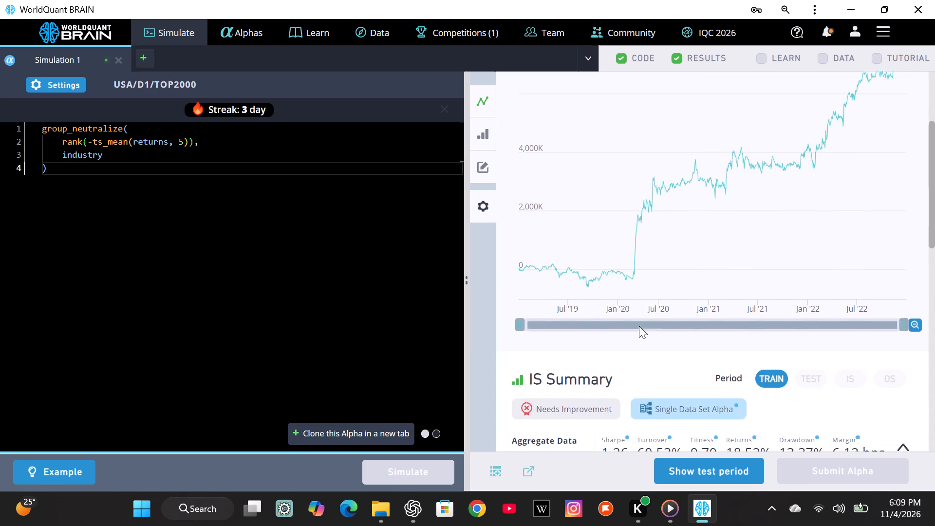
scroll(639, 326, "down", 3)
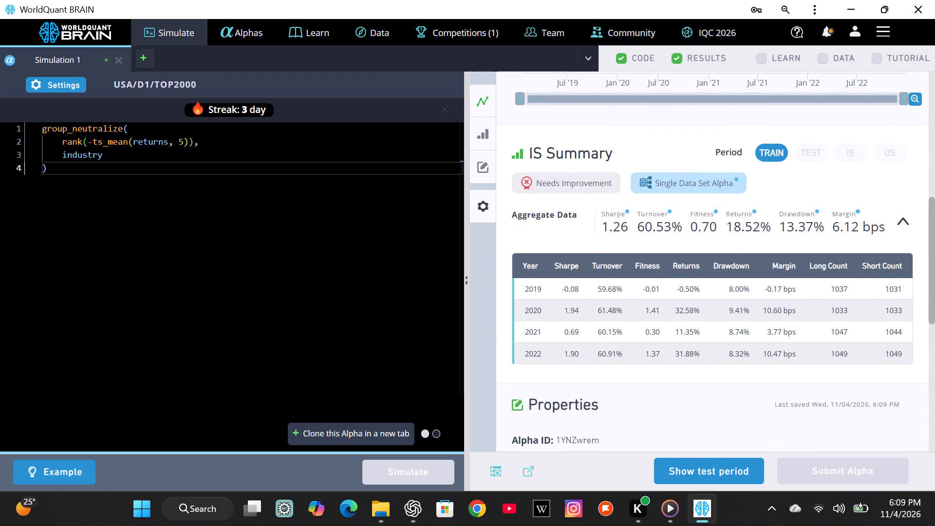
left_click_drag(527, 150, 847, 359)
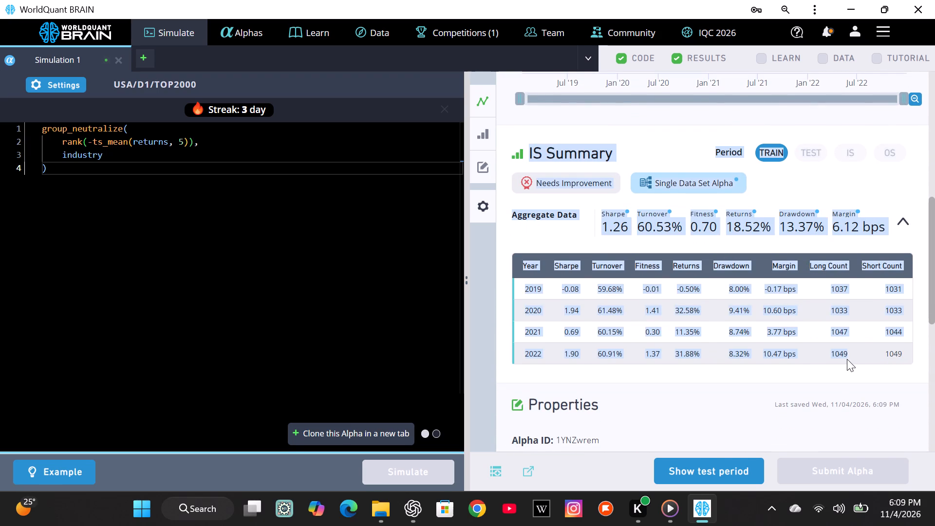
left_click_drag(847, 359, 861, 368)
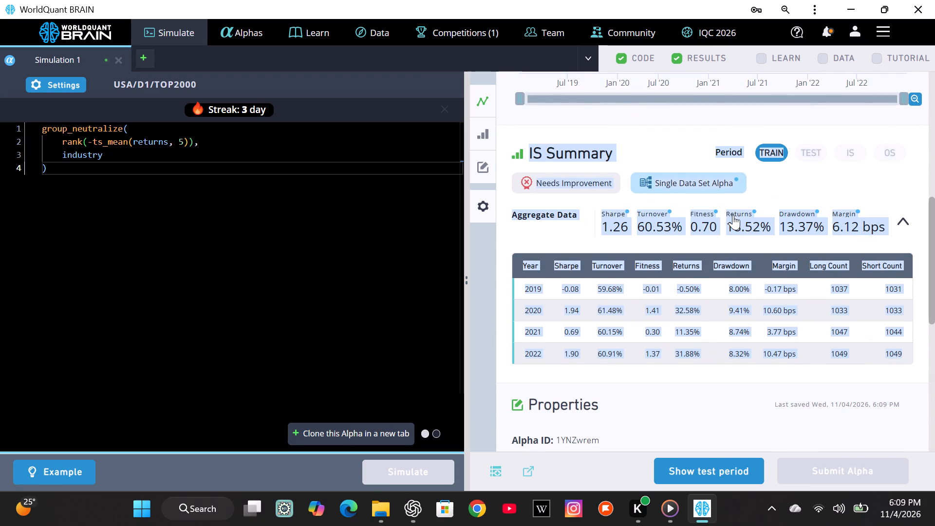
right_click(733, 215)
left_click(708, 232)
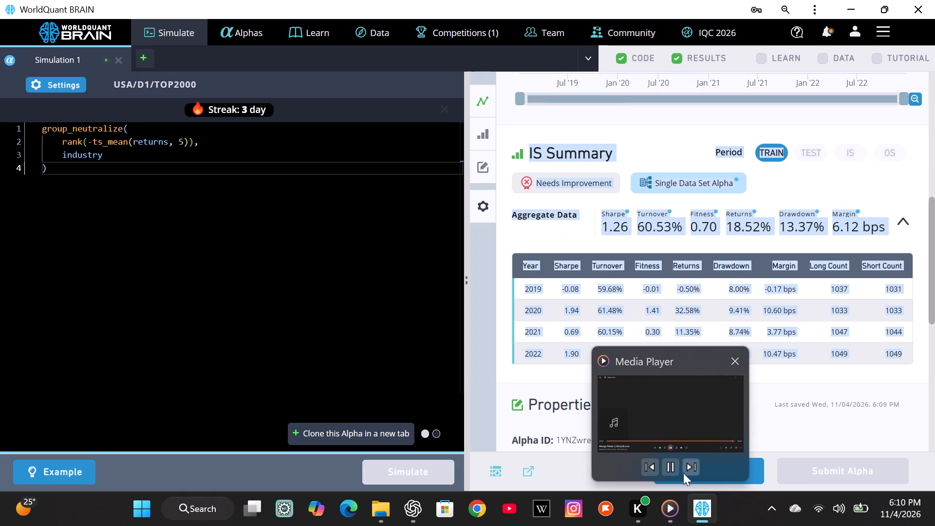
Skip forward five tracks in Media Player.
left_click(691, 464)
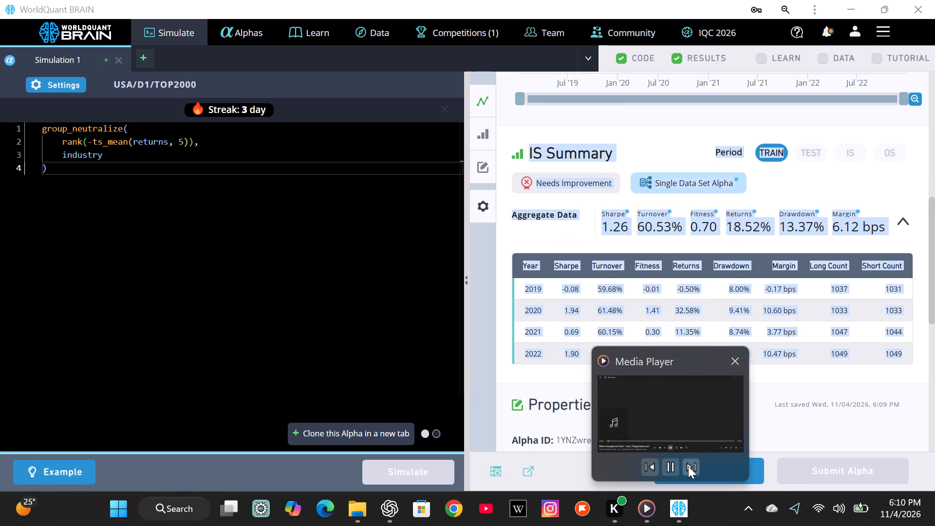
left_click(688, 466)
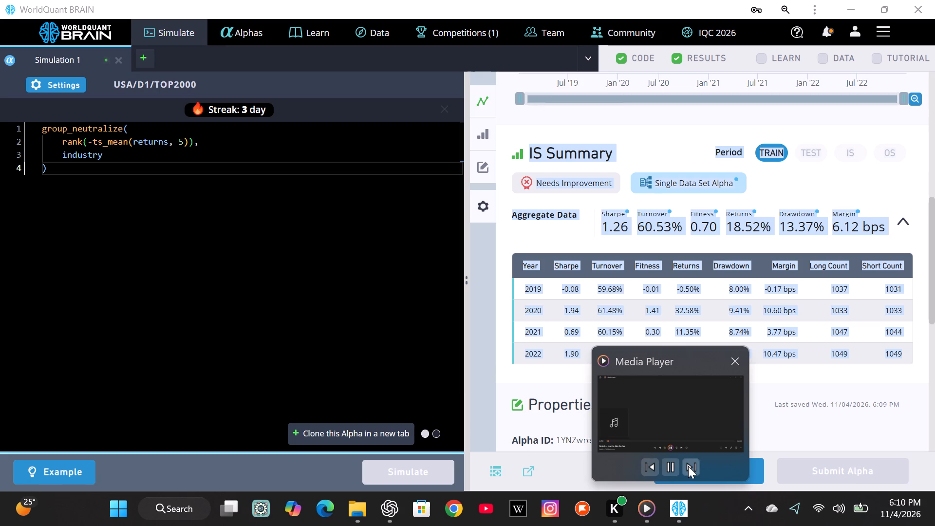
left_click(688, 466)
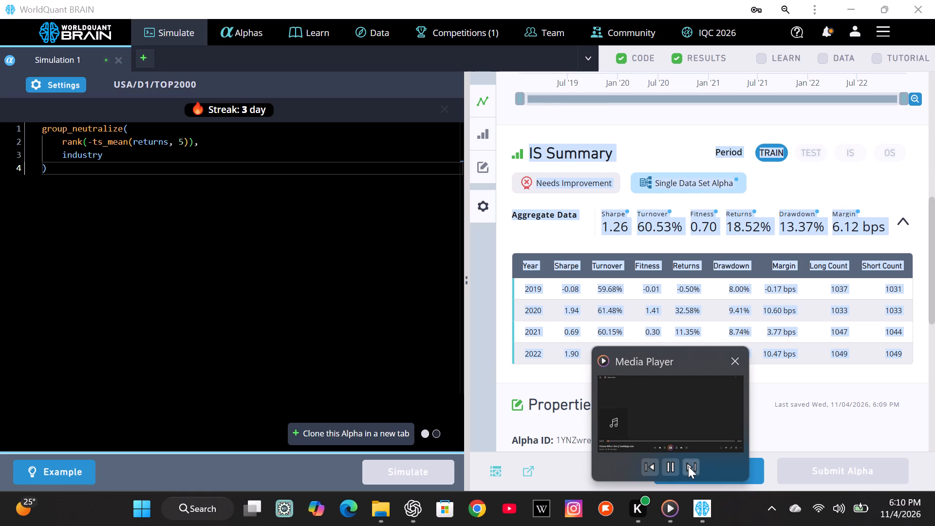
left_click(688, 466)
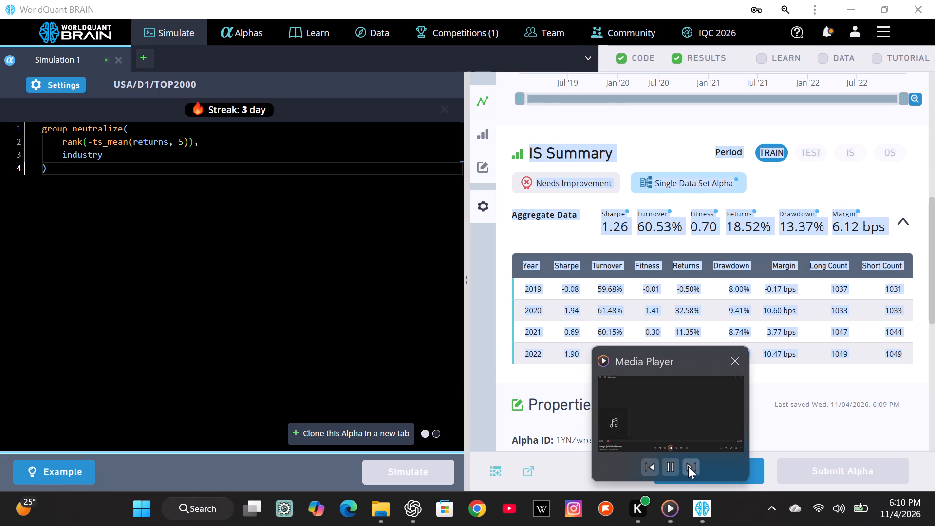
left_click(688, 466)
left_click(414, 498)
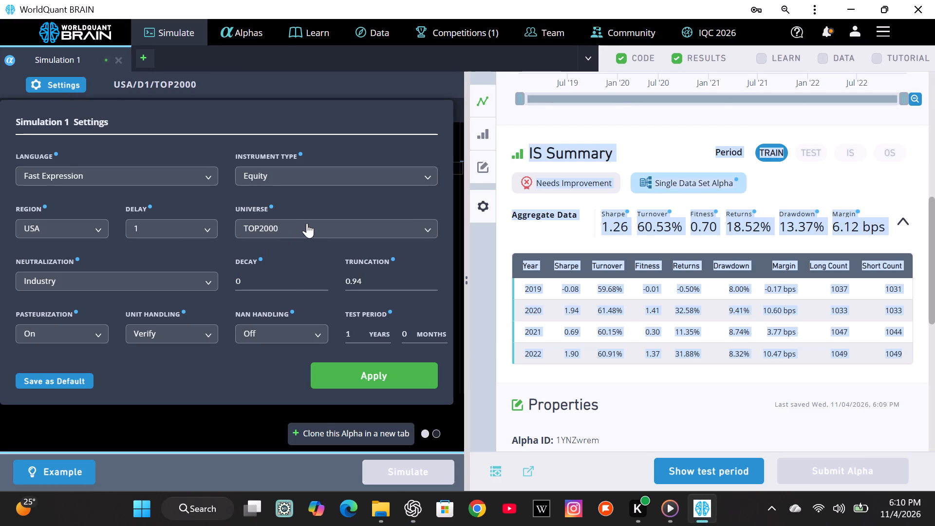
left_click(307, 223)
left_click(296, 244)
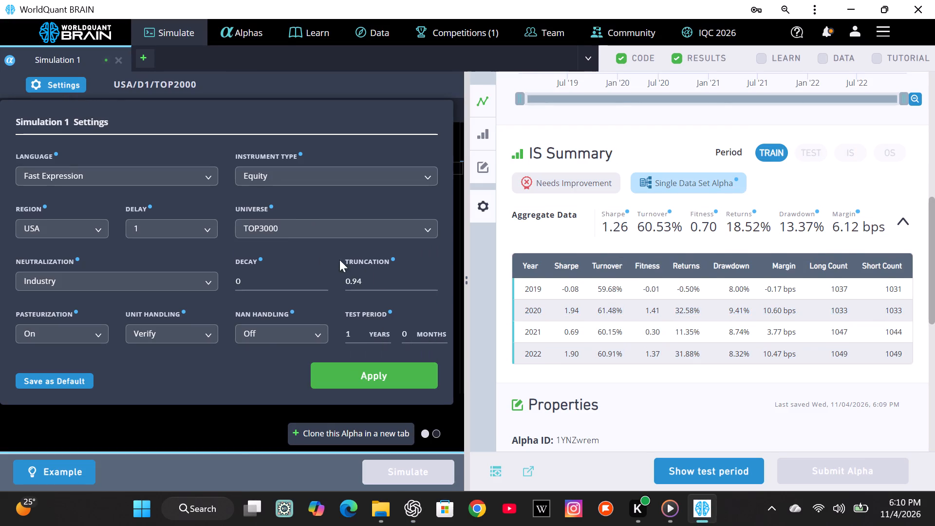
left_click(430, 281)
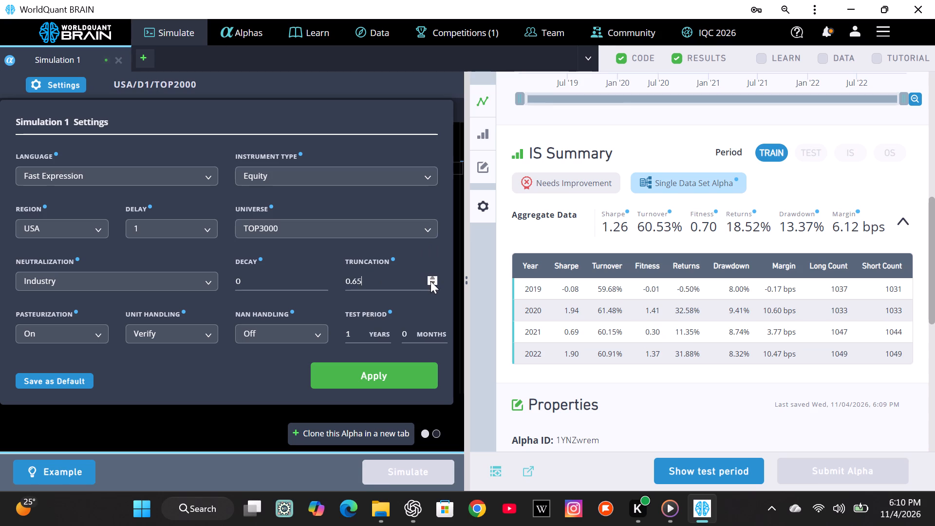
triple_click(430, 281)
triple_click(430, 281)
double_click(430, 281)
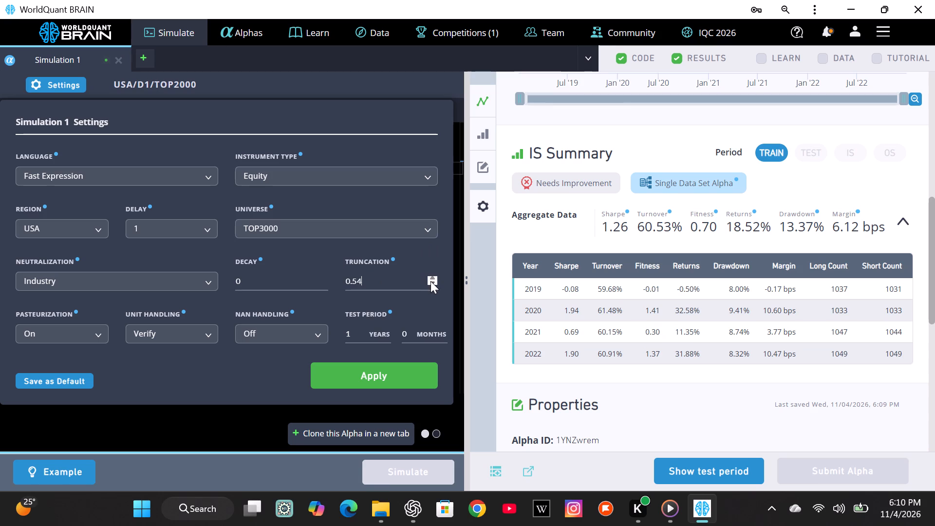
left_click(430, 281)
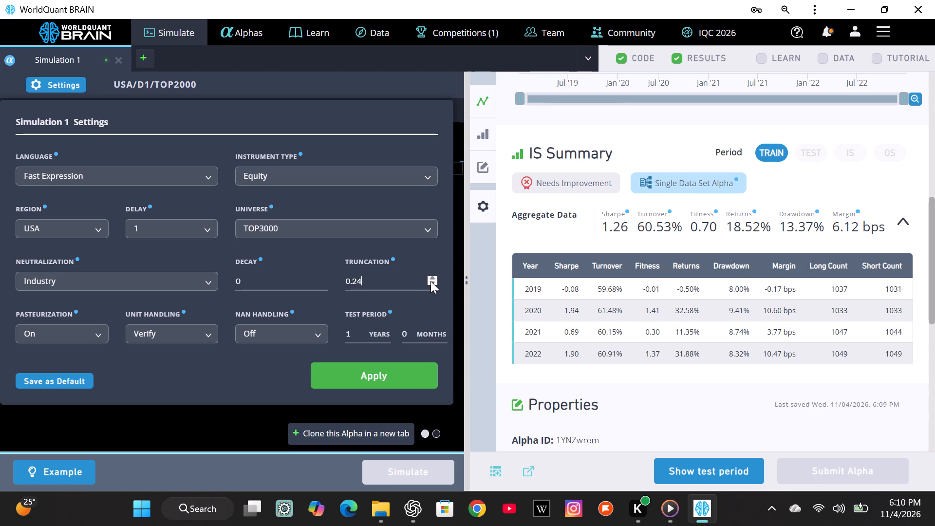
left_click(430, 281)
double_click(430, 281)
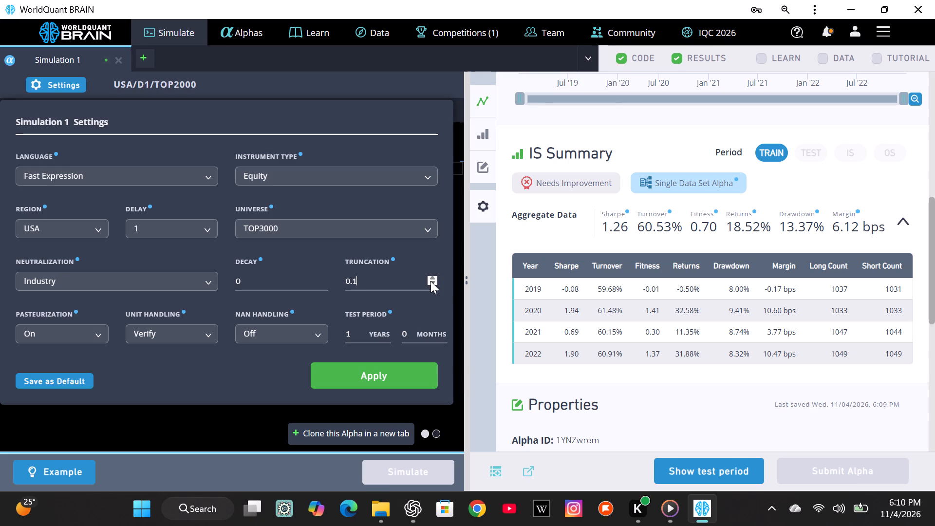
left_click(430, 281)
left_click(430, 281)
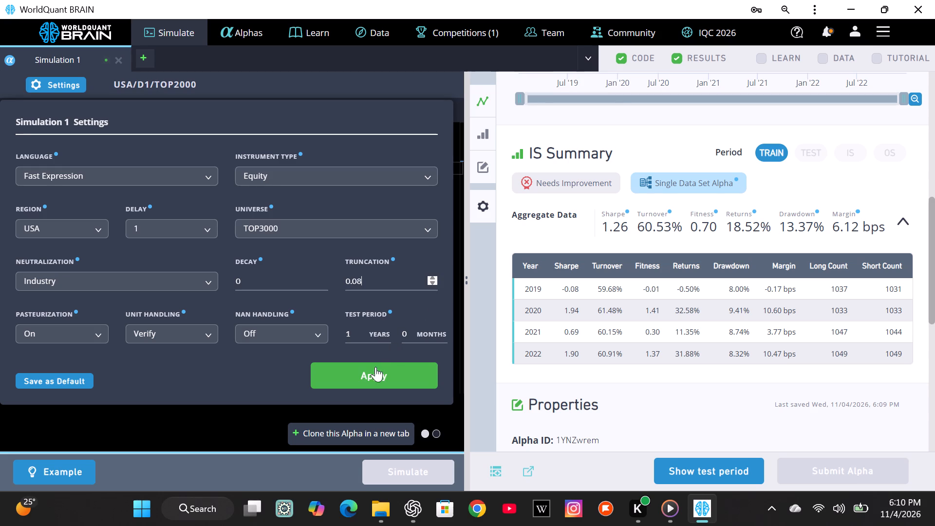
left_click(372, 376)
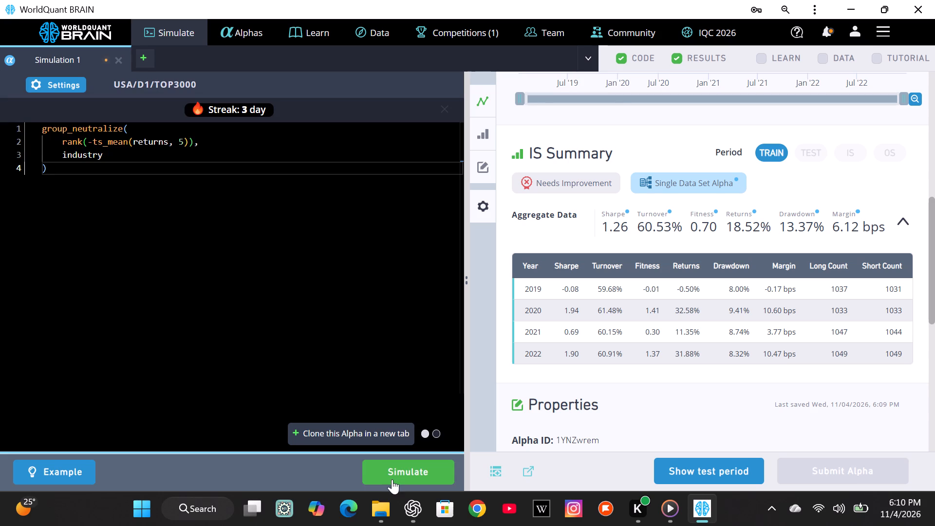
Rerun the simulation of the Smoothed price reversal alpha on TOP3000 and check its IS Summary.
left_click(396, 477)
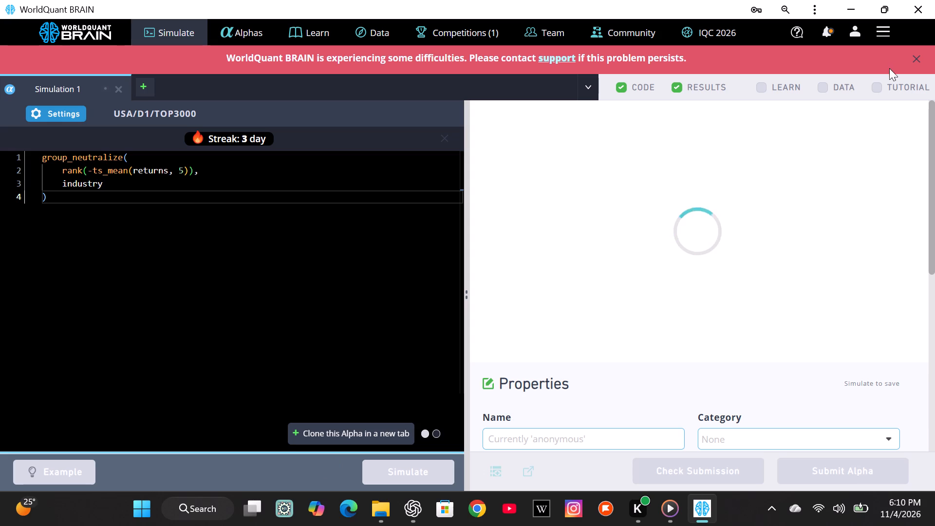
left_click(916, 63)
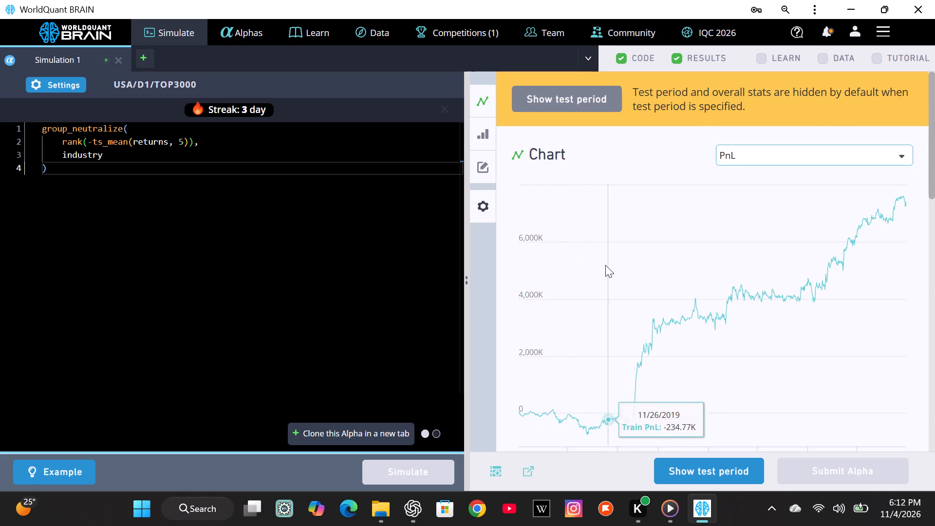
scroll(615, 280, "down", 3)
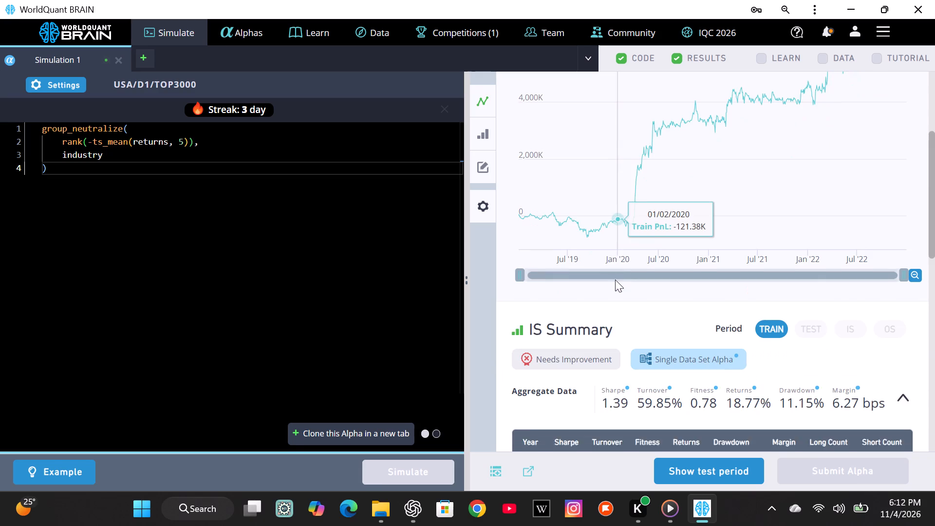
scroll(615, 280, "down", 2)
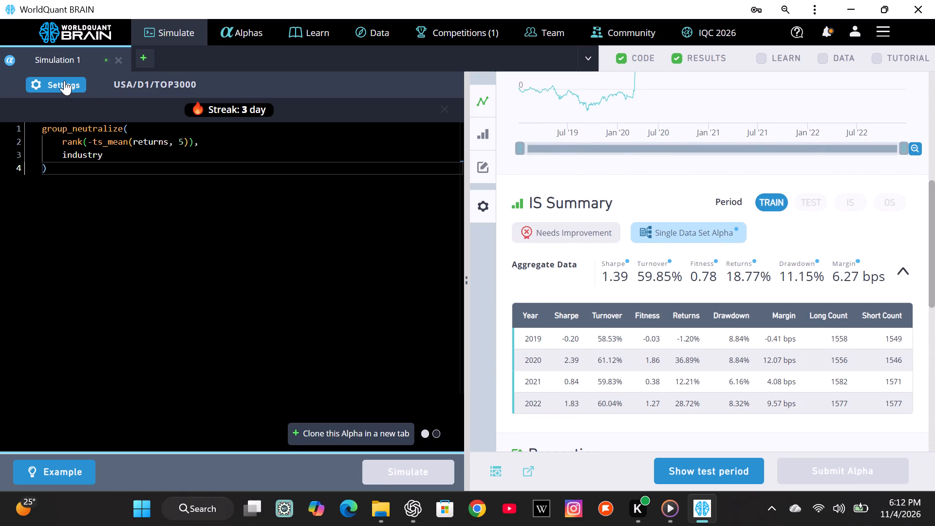
Change the Simulation 1 settings to universe TOP1000 and decay 32, and apply them.
left_click(64, 80)
left_click(317, 236)
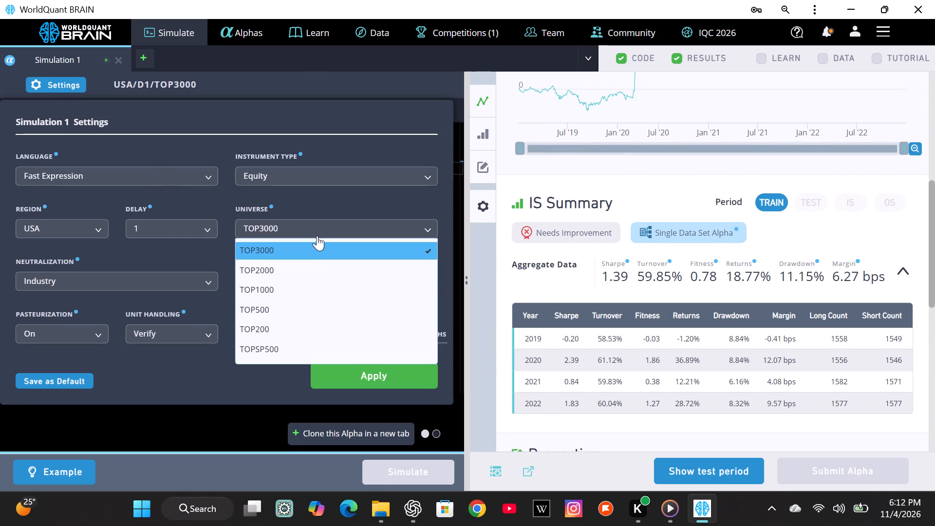
left_click(317, 297)
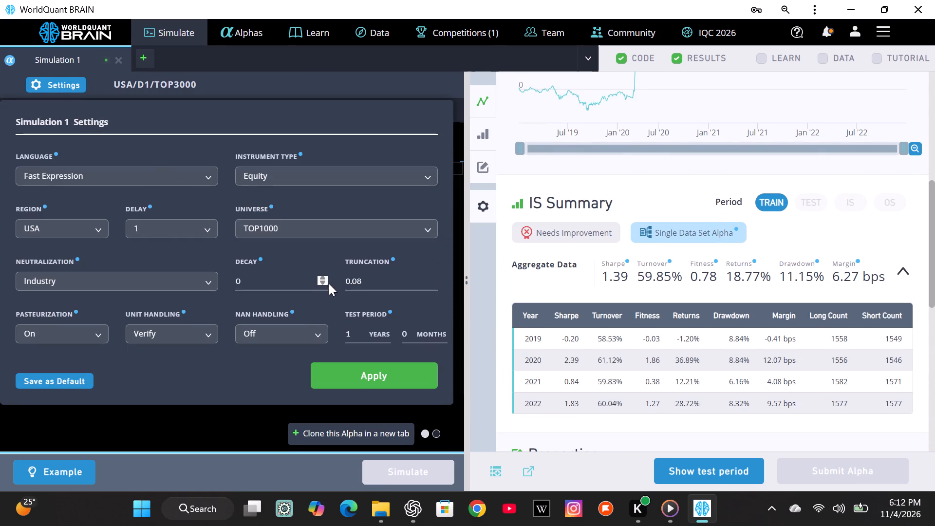
left_click(324, 279)
left_click(324, 279)
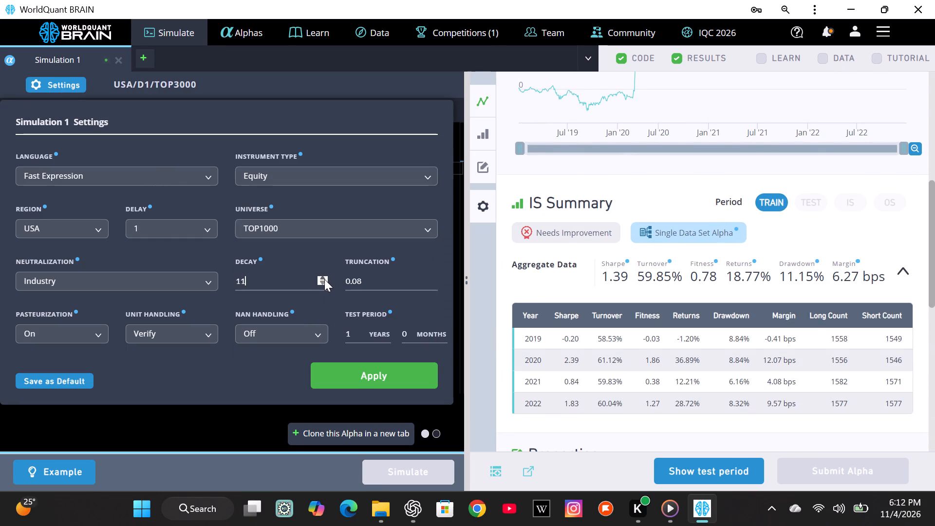
left_click(324, 279)
left_click(358, 371)
Run the simulation of the Smoothed price reversal alpha with the TOP1000 settings.
left_click(386, 470)
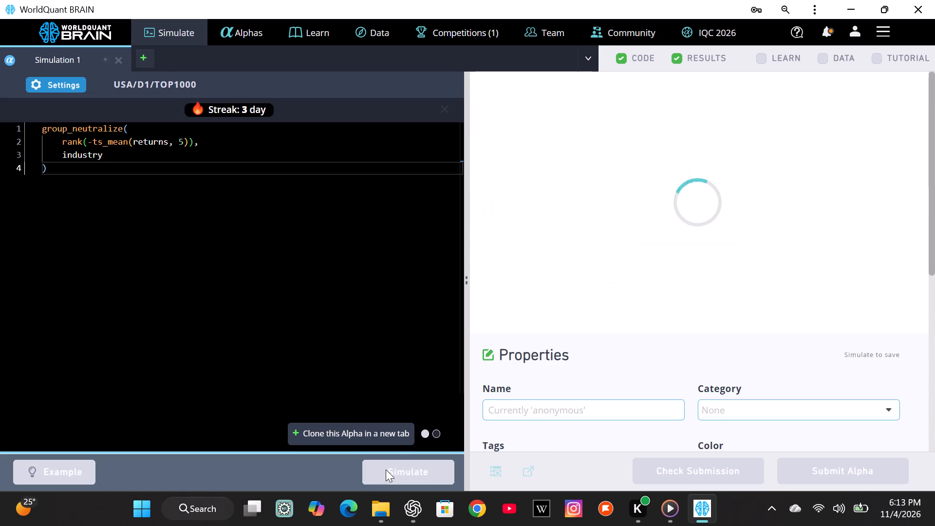
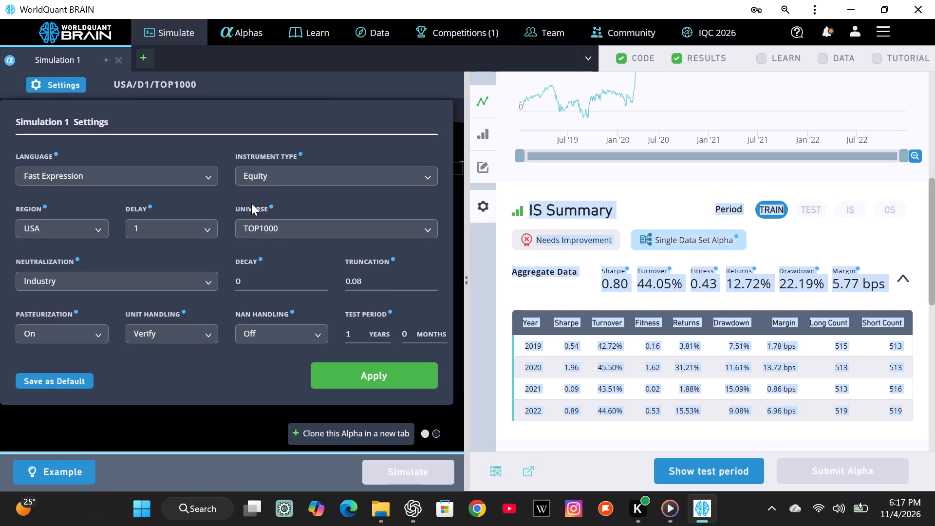
left_click(266, 227)
left_click(276, 249)
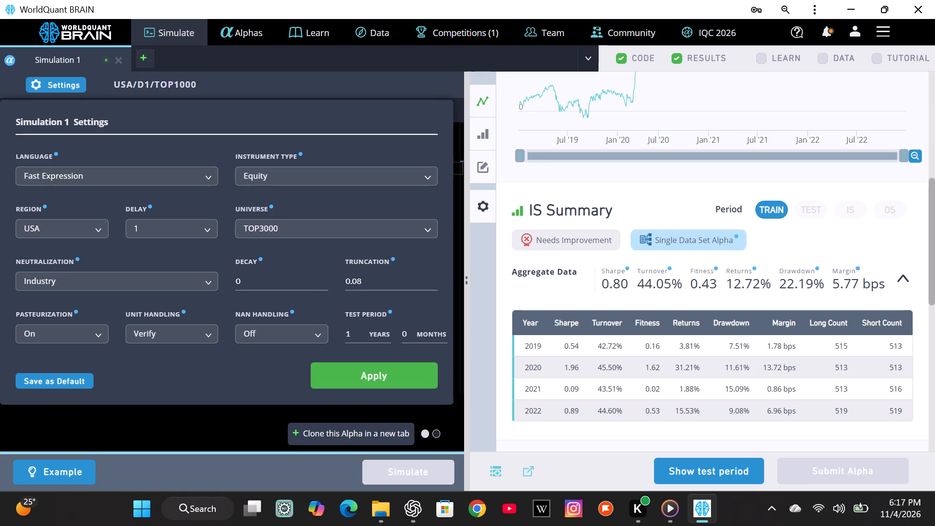
left_click(436, 277)
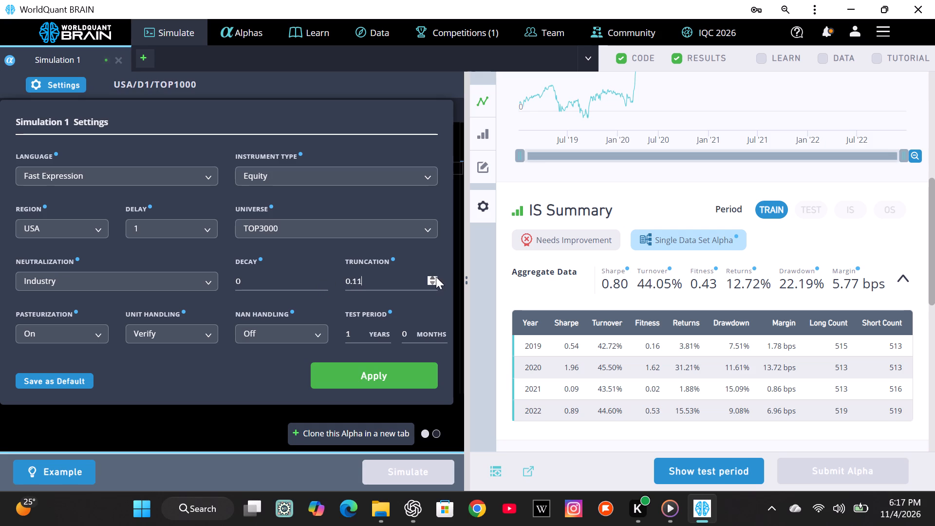
double_click(436, 277)
double_click(436, 277)
left_click(436, 277)
left_click(350, 372)
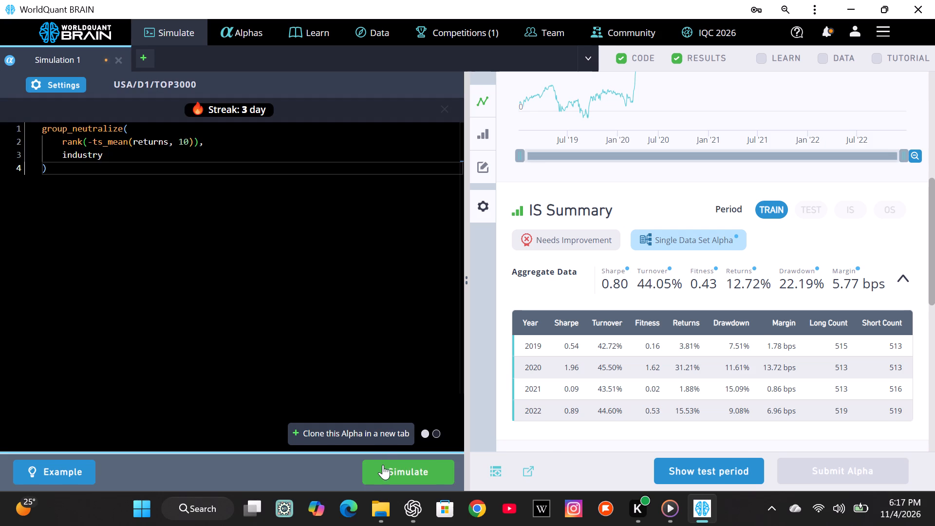
left_click(383, 465)
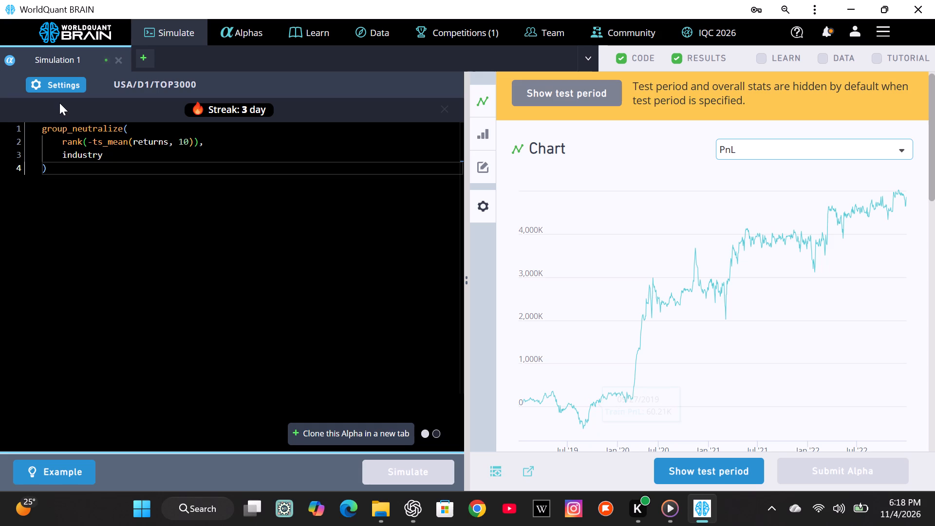
Set the Simulation 1 universe to TOPSP500 and rerun the simulation of the 10-day averaged reversal alpha.
left_click(56, 90)
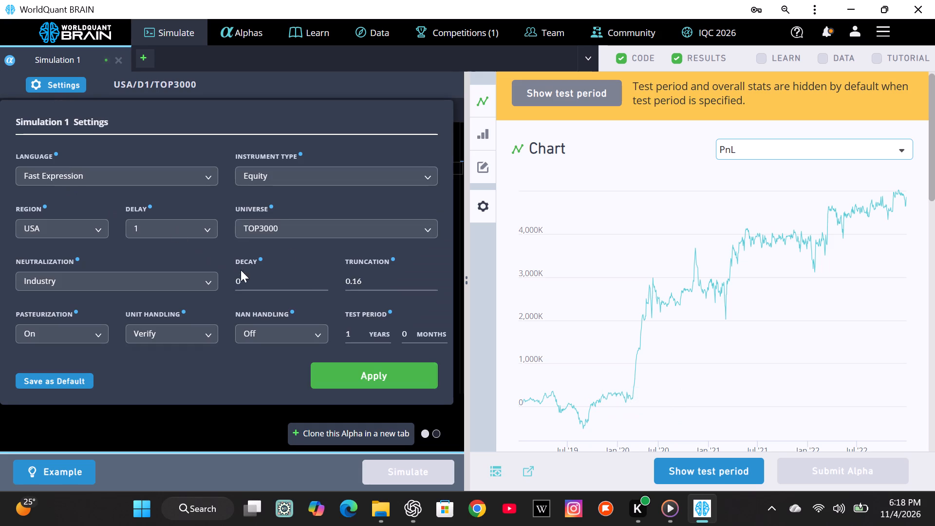
left_click(273, 227)
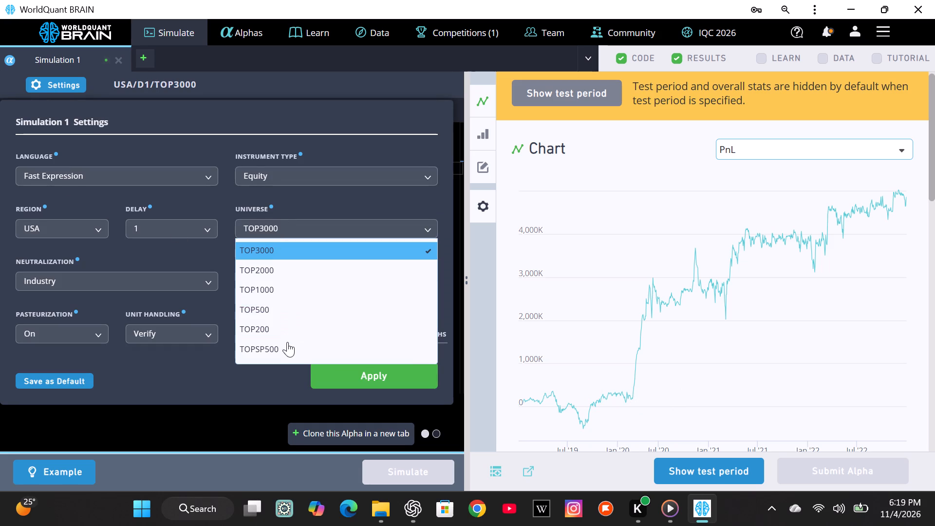
left_click(287, 342)
left_click(342, 373)
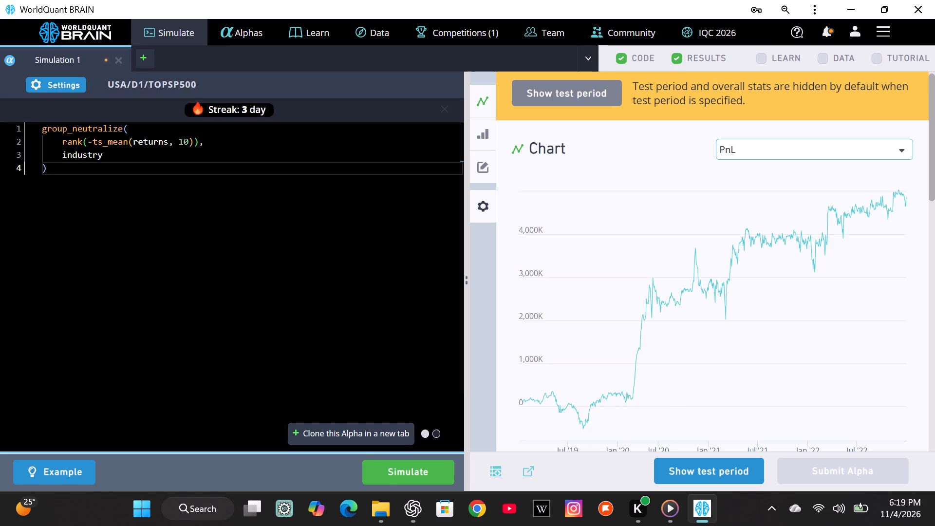
left_click(383, 473)
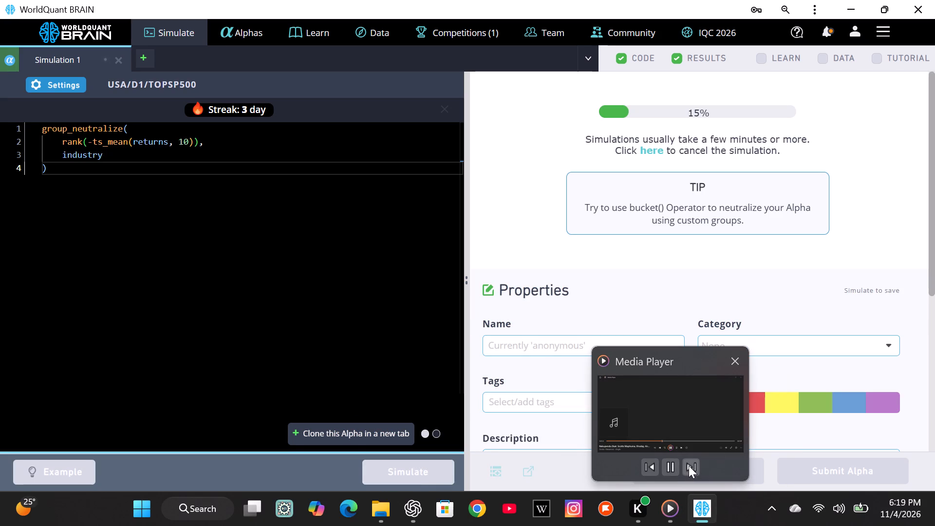
Skip ahead two tracks in Media Player.
left_click(689, 466)
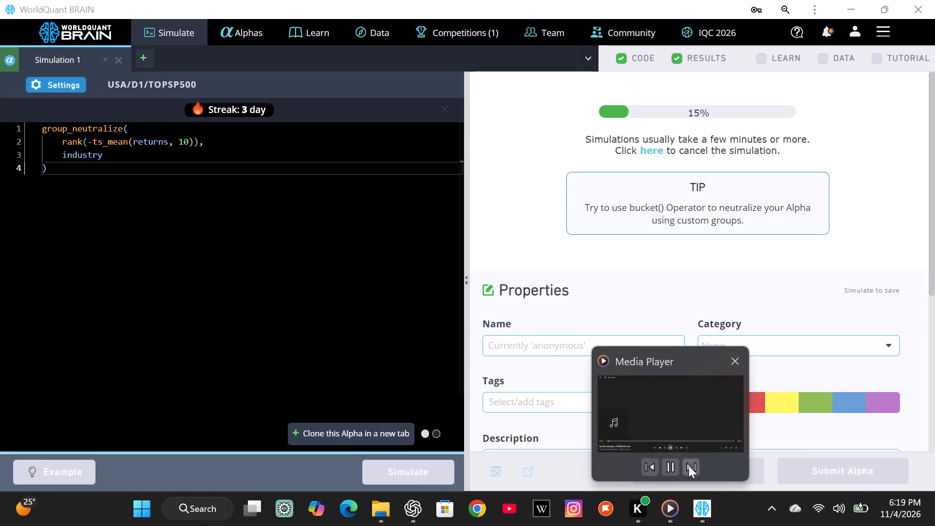
left_click(689, 466)
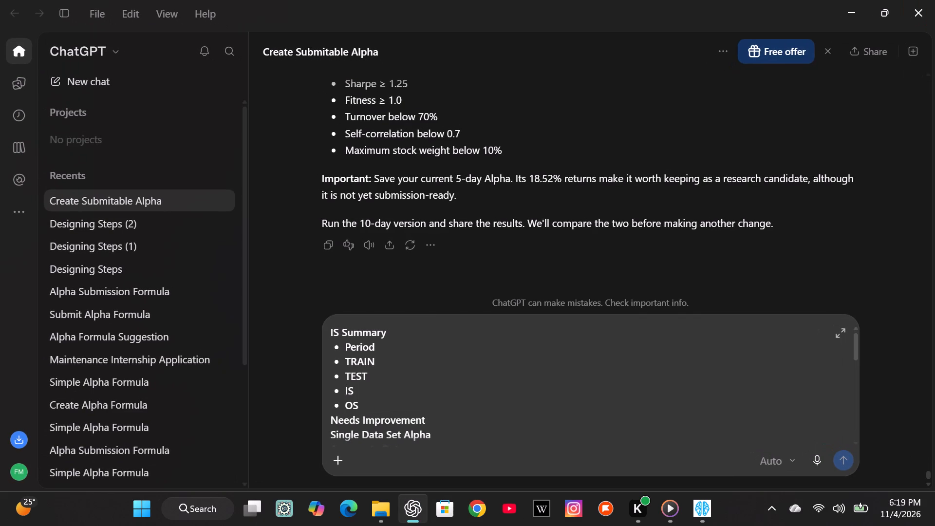
left_click(922, 9)
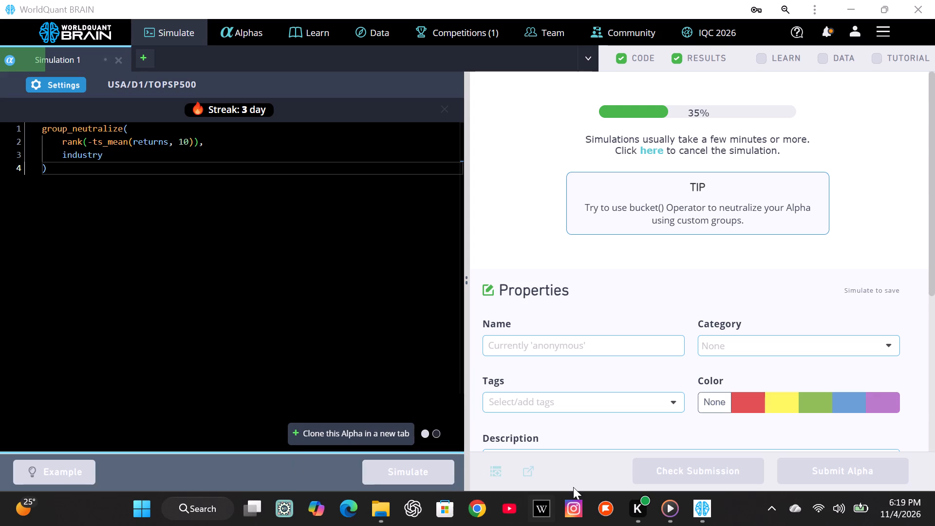
left_click(706, 522)
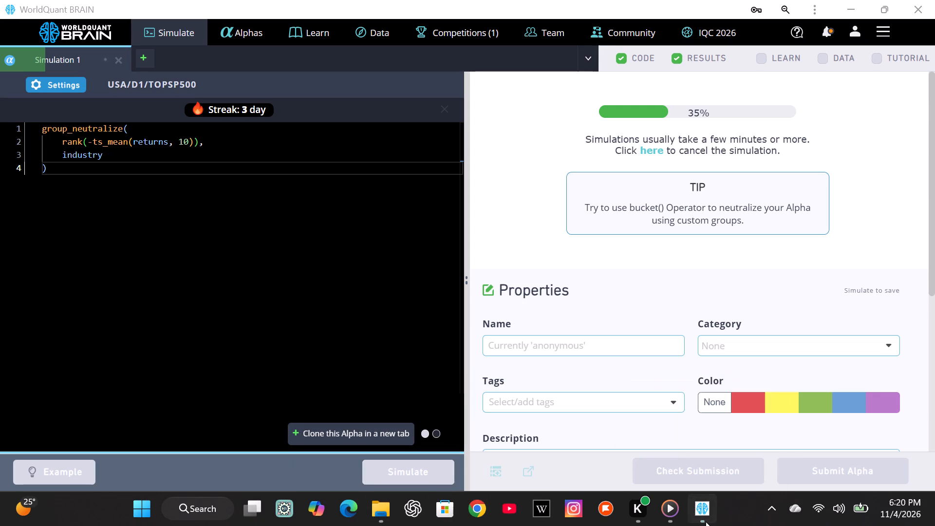
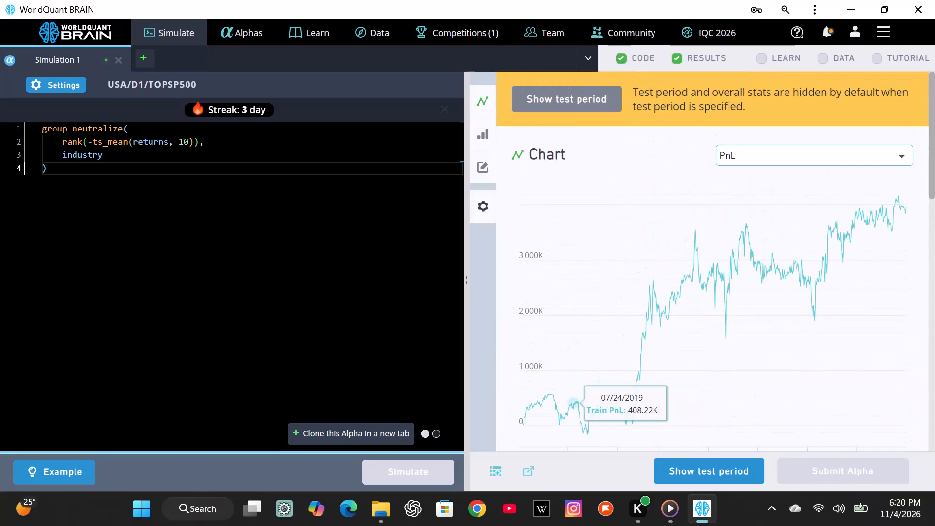
Set the Simulation 1 universe to TOP200, rerun the simulation and check its IS Summary.
left_click(56, 79)
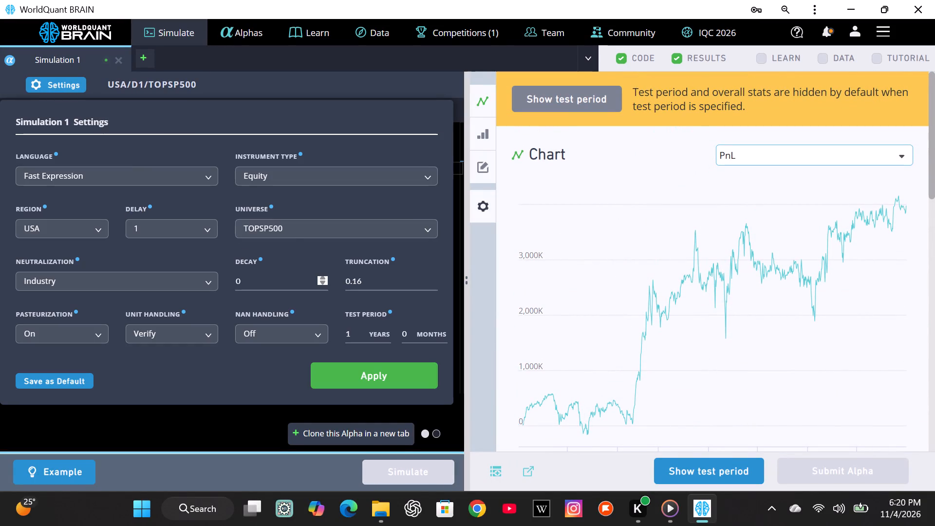
left_click(277, 229)
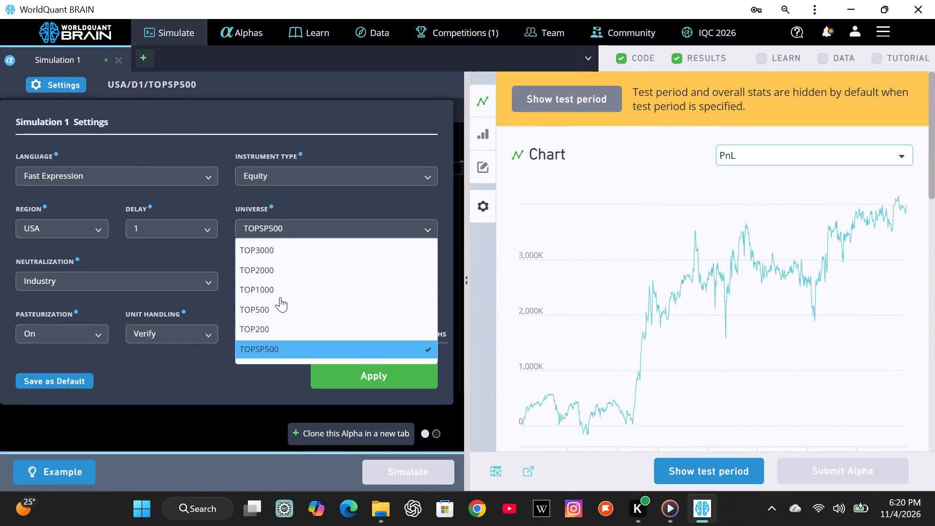
left_click(272, 326)
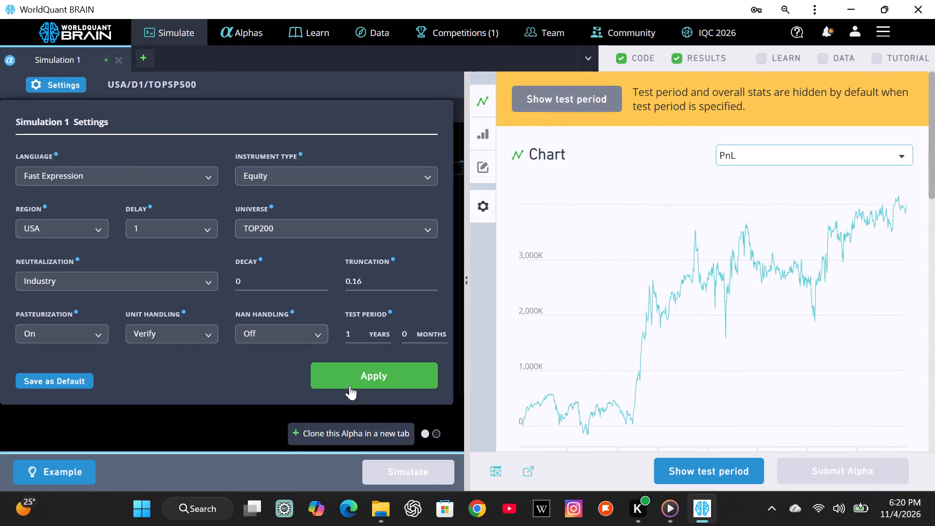
left_click(350, 385)
left_click(388, 460)
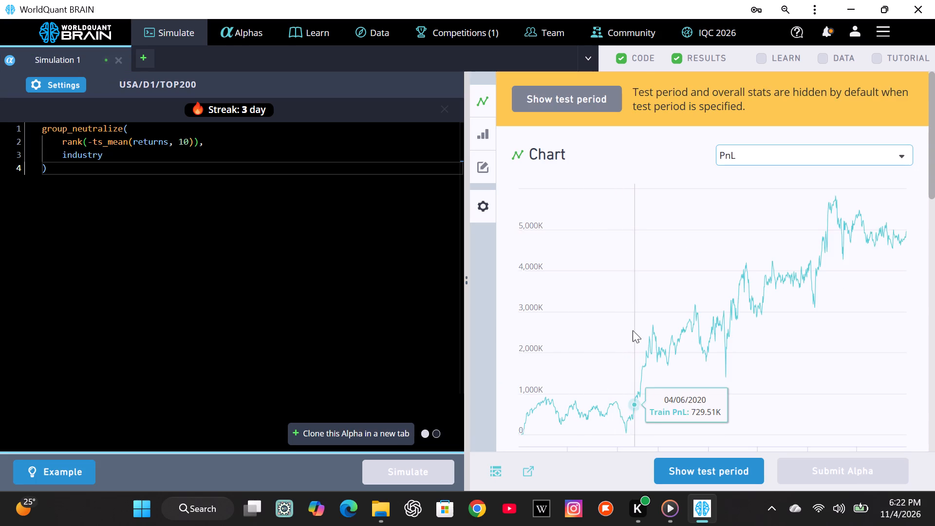
scroll(633, 330, "down", 2)
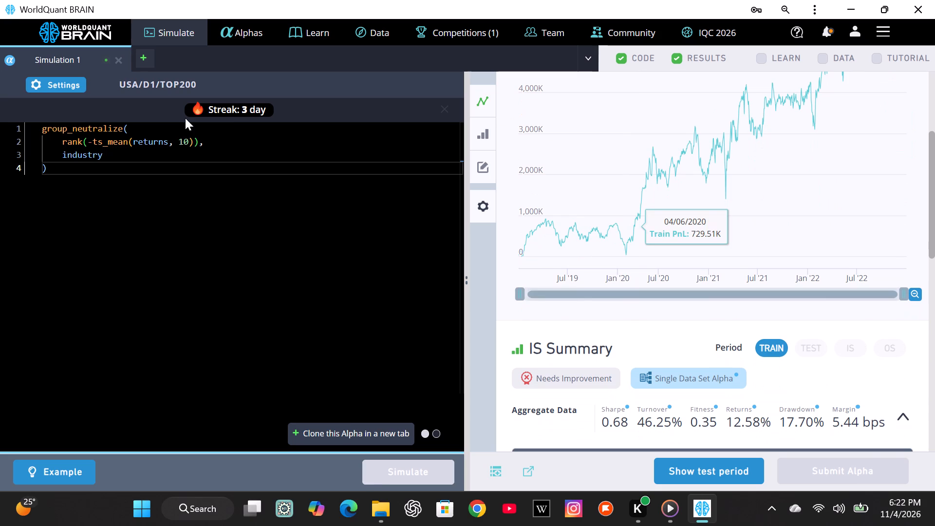
Set the Simulation 1 universe to TOP500 and decay to 21, and rerun the simulation.
left_click(49, 82)
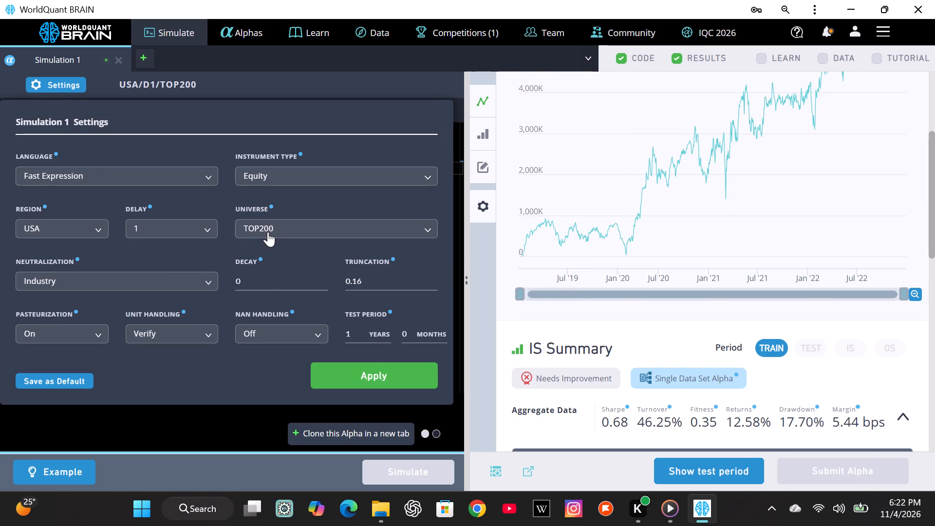
left_click(268, 232)
left_click(270, 302)
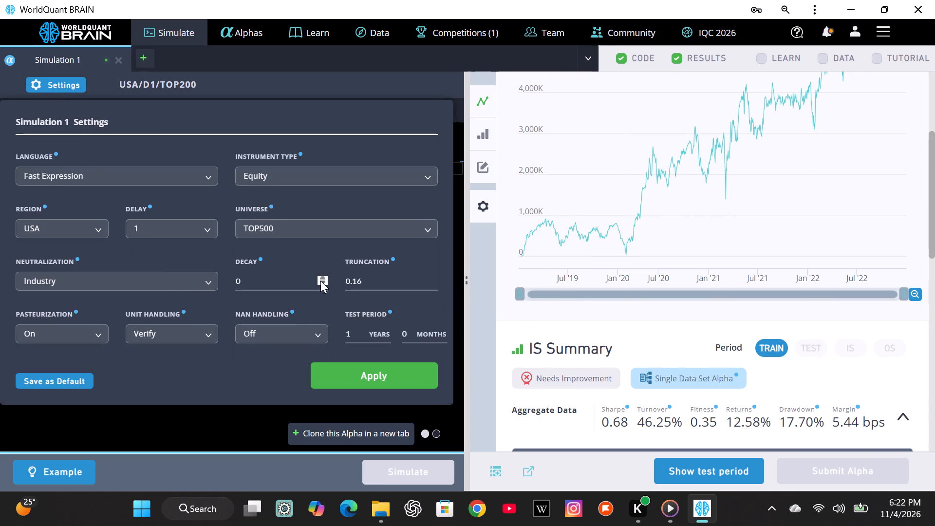
left_click(321, 276)
left_click(350, 370)
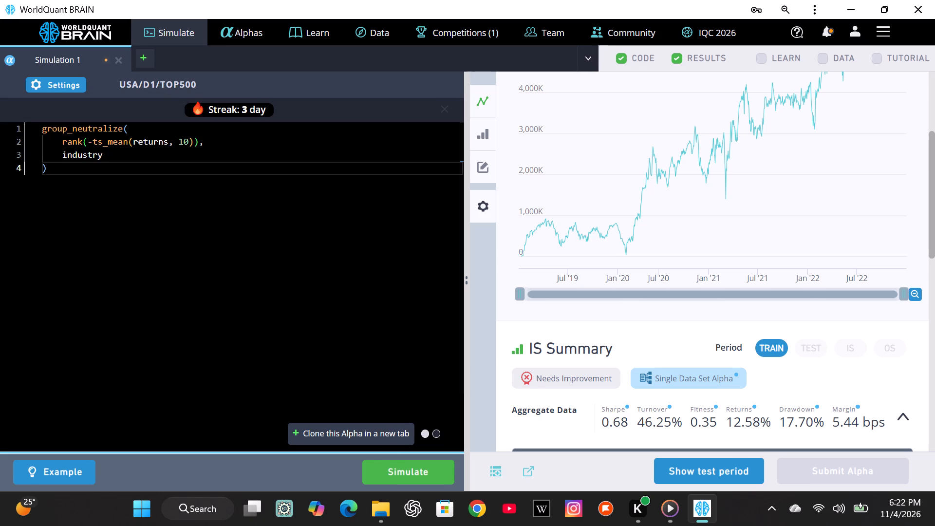
left_click(394, 470)
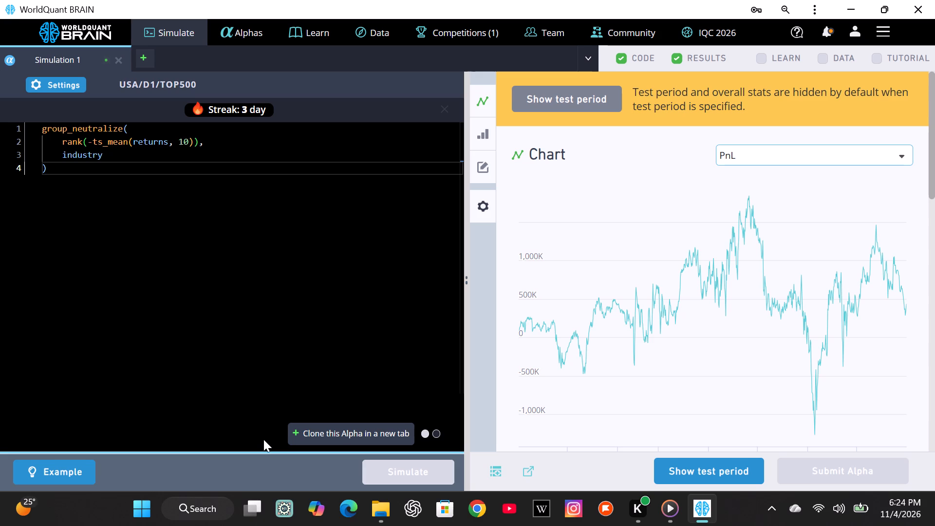
Set the Simulation 1 decay to 0 and rerun the simulation with the TOP500 universe.
left_click(36, 80)
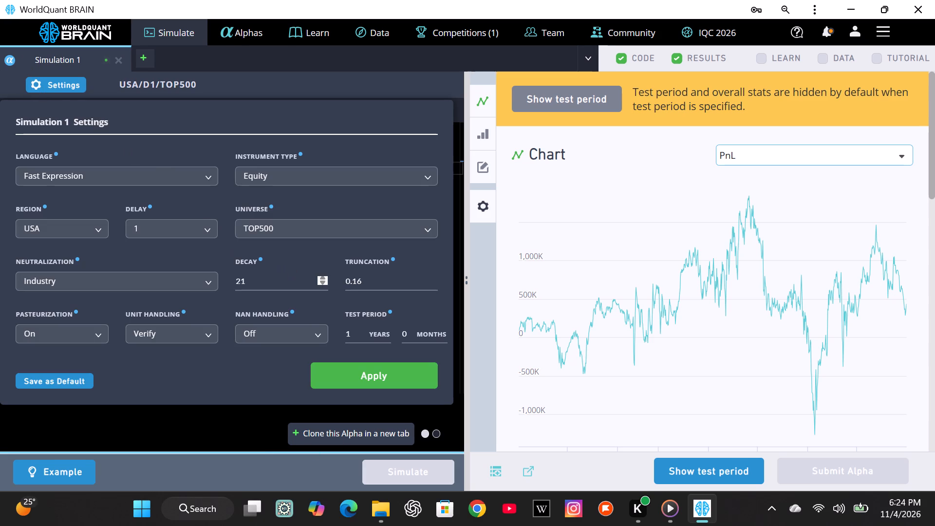
left_click(321, 283)
left_click(366, 379)
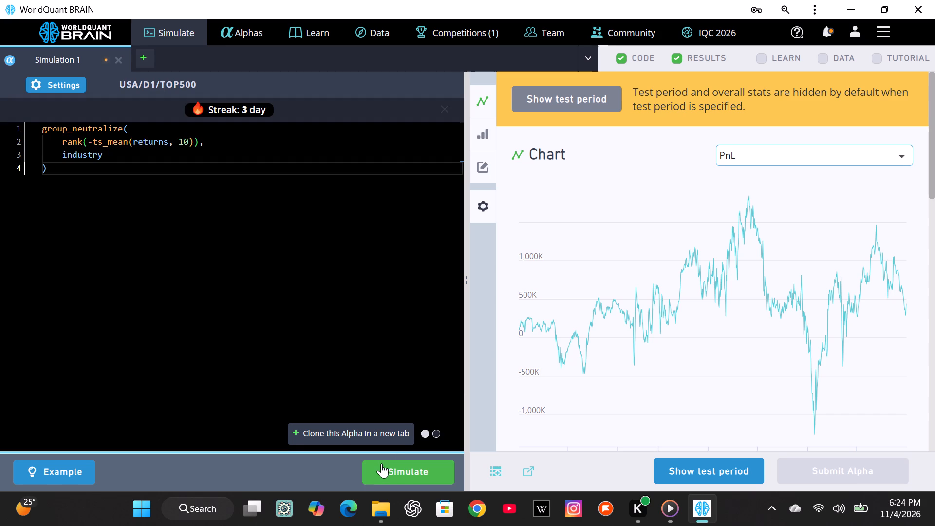
left_click(381, 463)
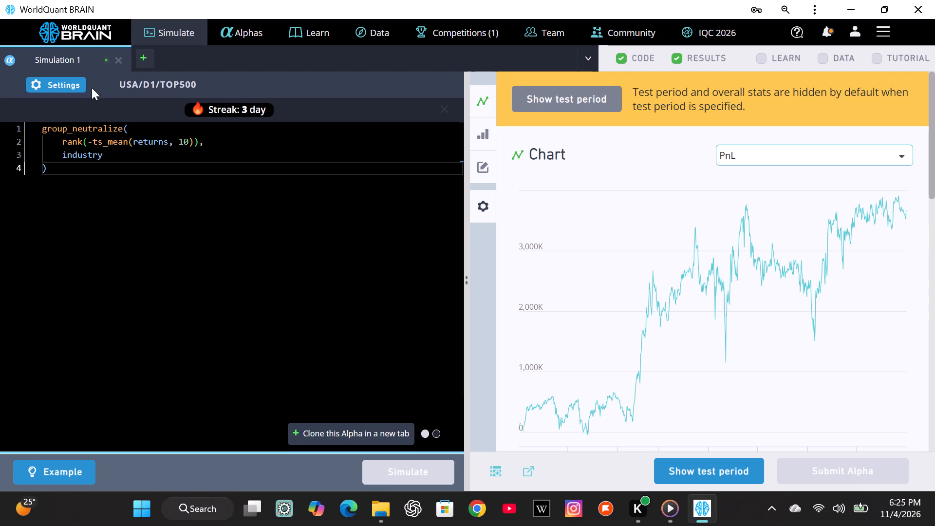
Set the Simulation 1 universe to TOP1000 and apply the settings.
left_click(75, 80)
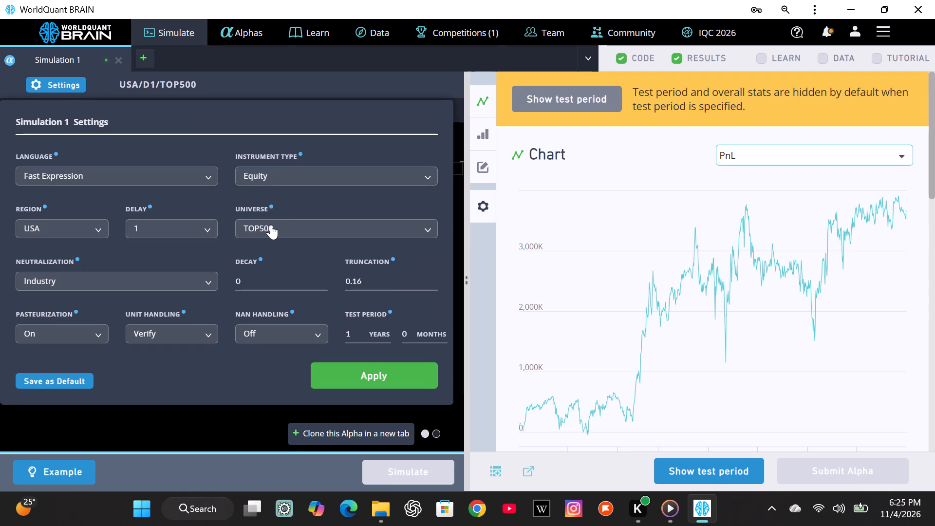
left_click(271, 224)
left_click(271, 290)
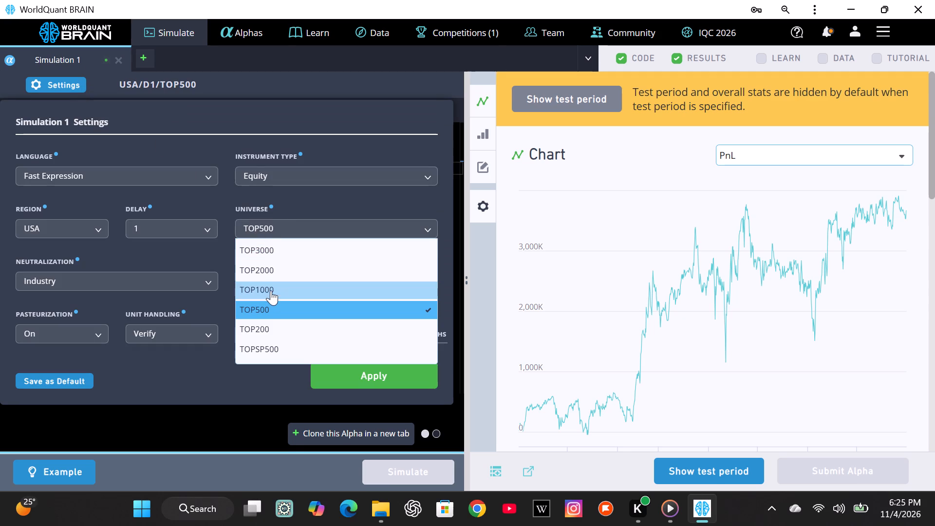
left_click(335, 363)
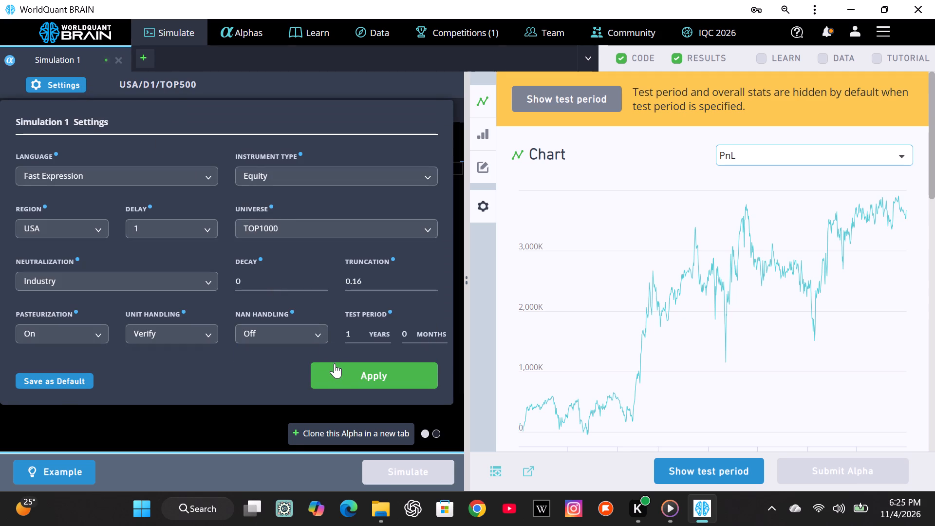